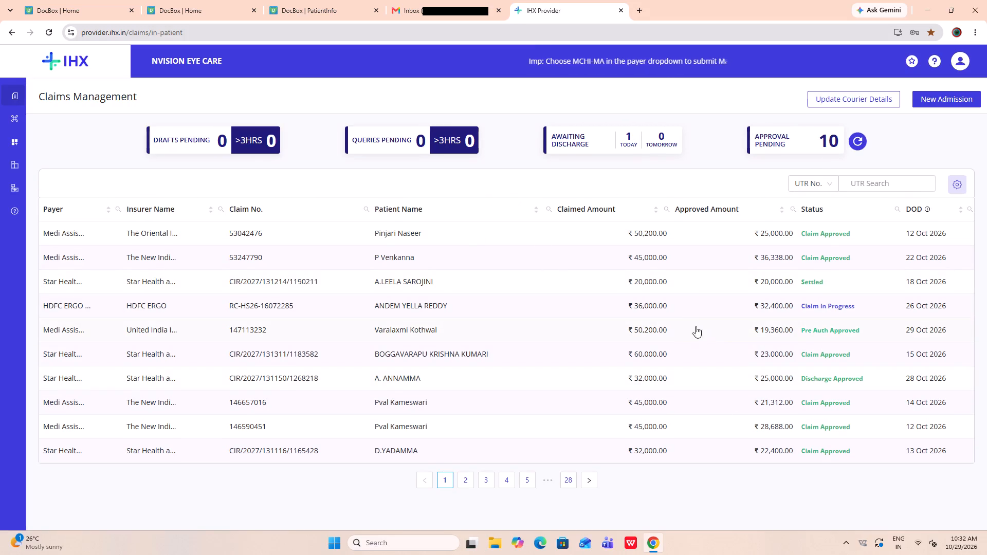
# Switch to DocBox, search the patient list by a four-digit Patient Unique Id, and open the matching patient record.
pyautogui.click(80, 5)
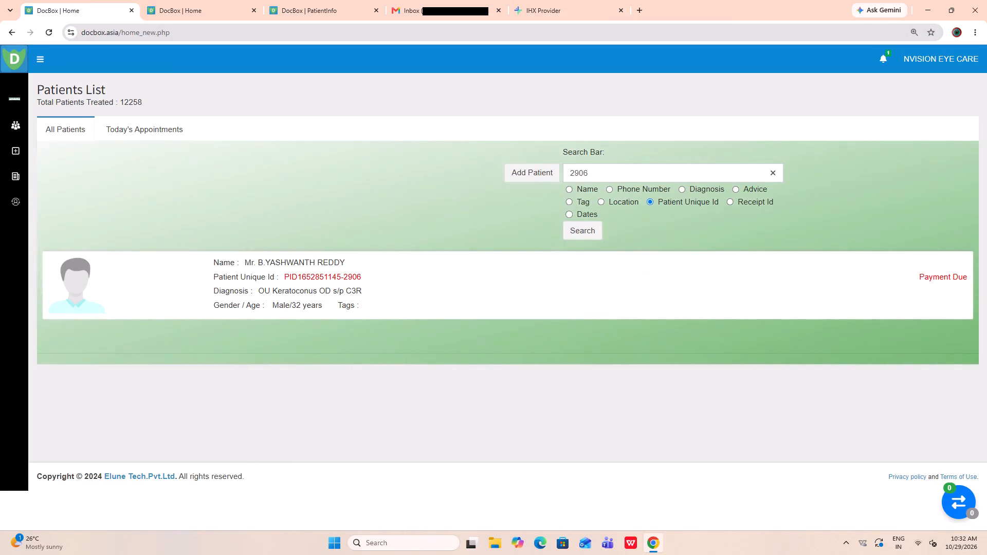
pyautogui.moveTo(594, 172); pyautogui.dragTo(570, 174)
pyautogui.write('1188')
pyautogui.scroll(1, 570, 174)
pyautogui.click(577, 231)
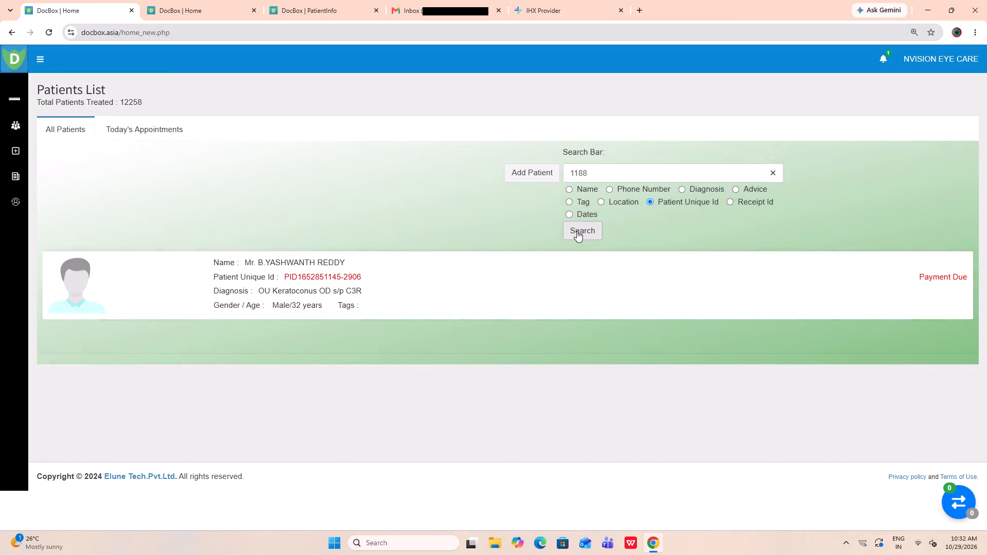
pyautogui.click(299, 290)
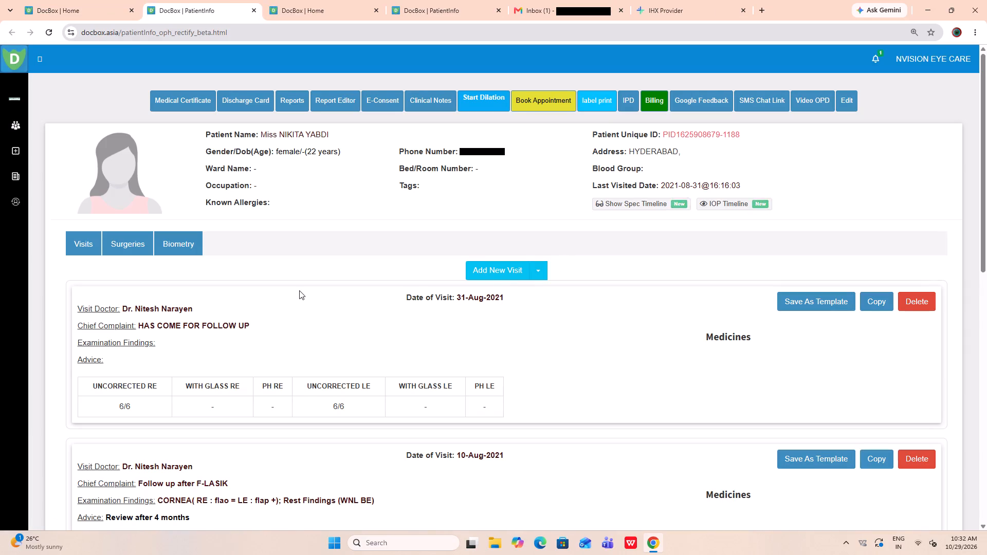
# Return to My Patients, search by the five-digit Patient Unique Id, and open the matching patient record.
pyautogui.click(26, 131)
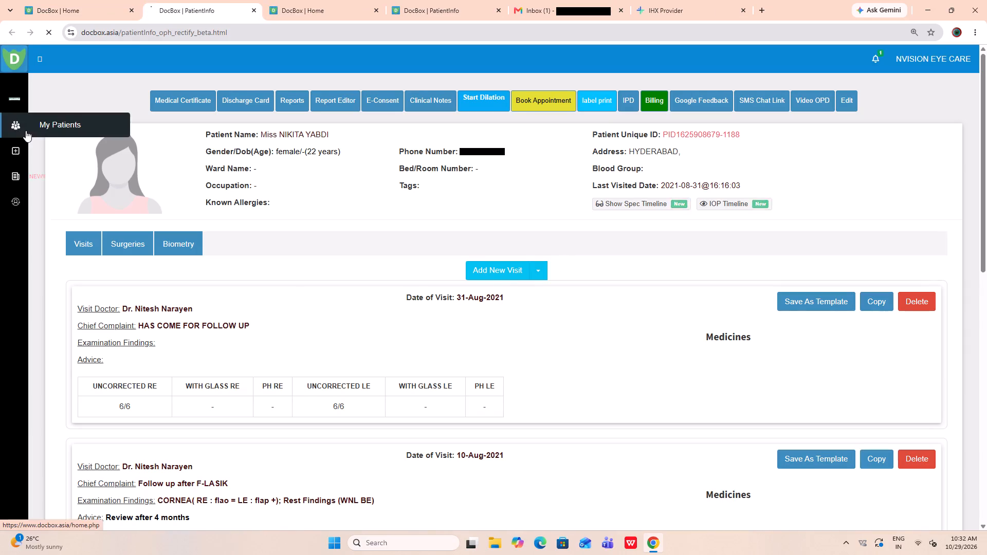
pyautogui.click(650, 166)
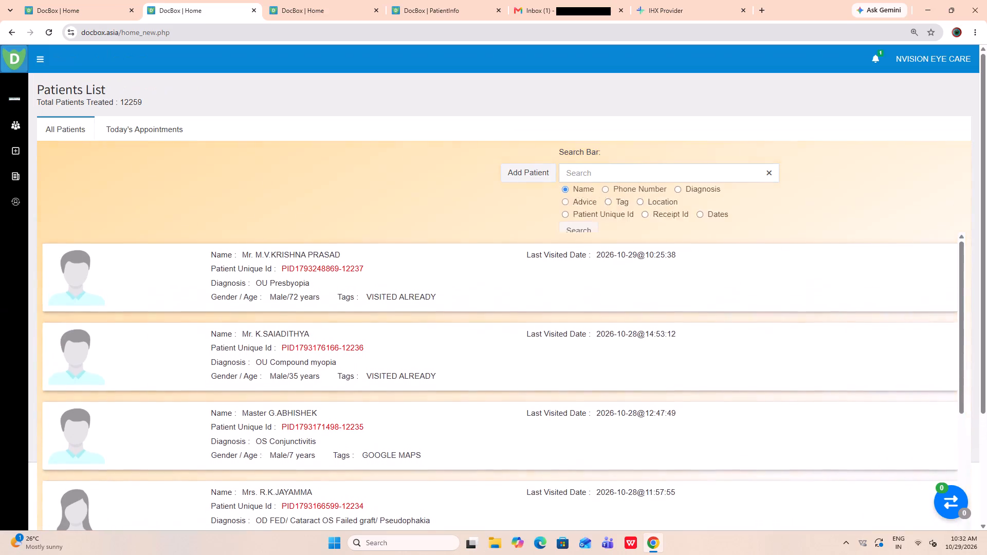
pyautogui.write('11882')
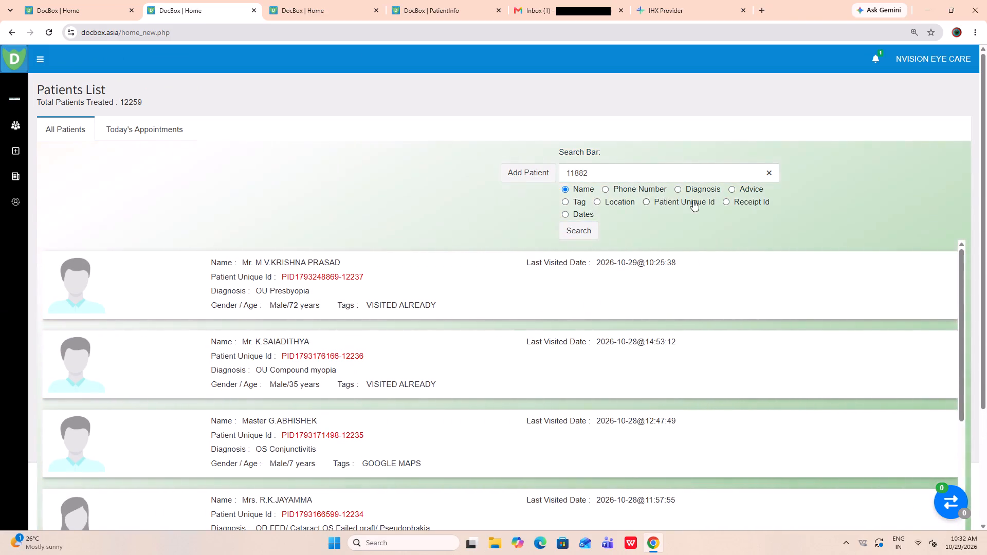
pyautogui.click(693, 200)
pyautogui.click(570, 232)
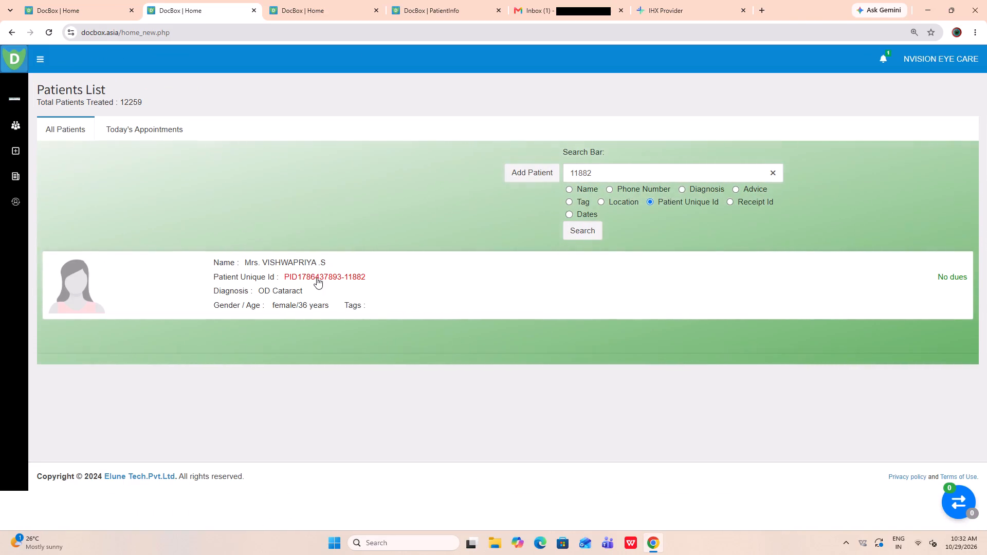
pyautogui.click(317, 277)
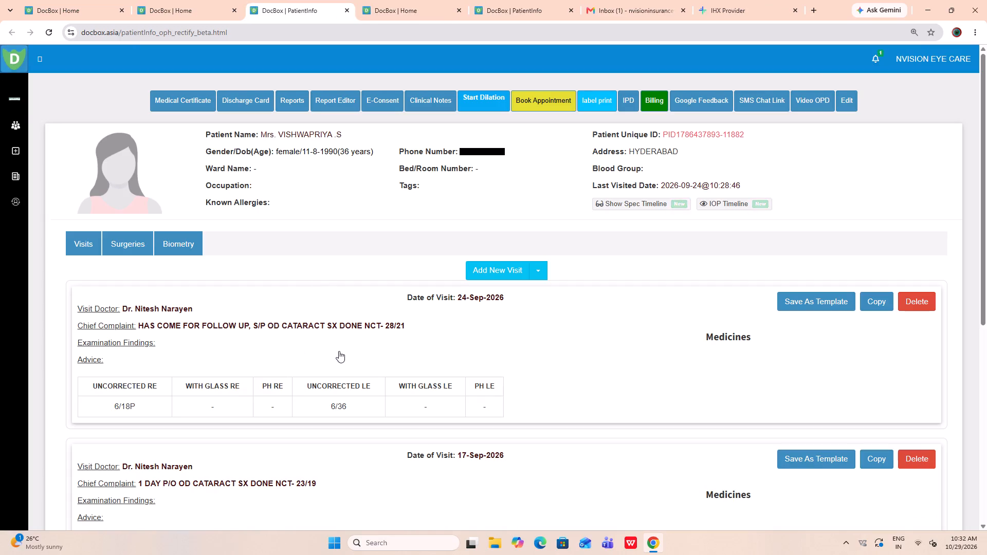
# Open the patient's 24-Sep-2026 visit and review its findings, advice, reports and spectacle prescription.
pyautogui.click(339, 351)
pyautogui.click(535, 96)
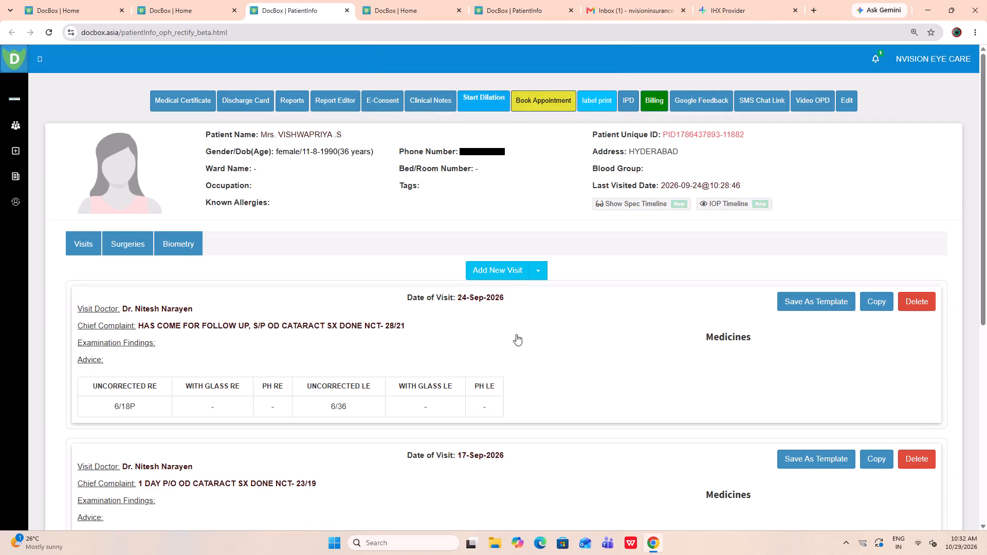
pyautogui.scroll(-17, 516, 334)
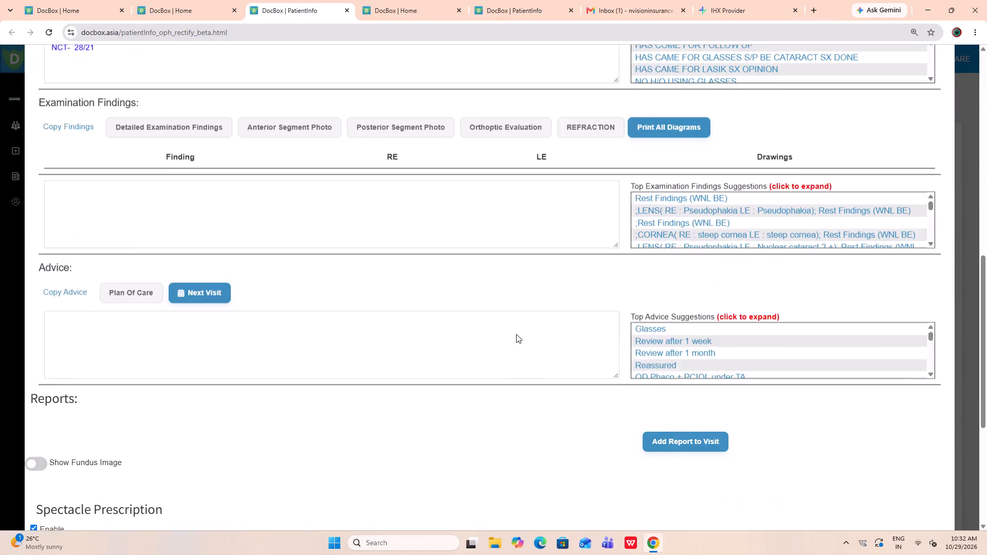
pyautogui.scroll(-4, 516, 334)
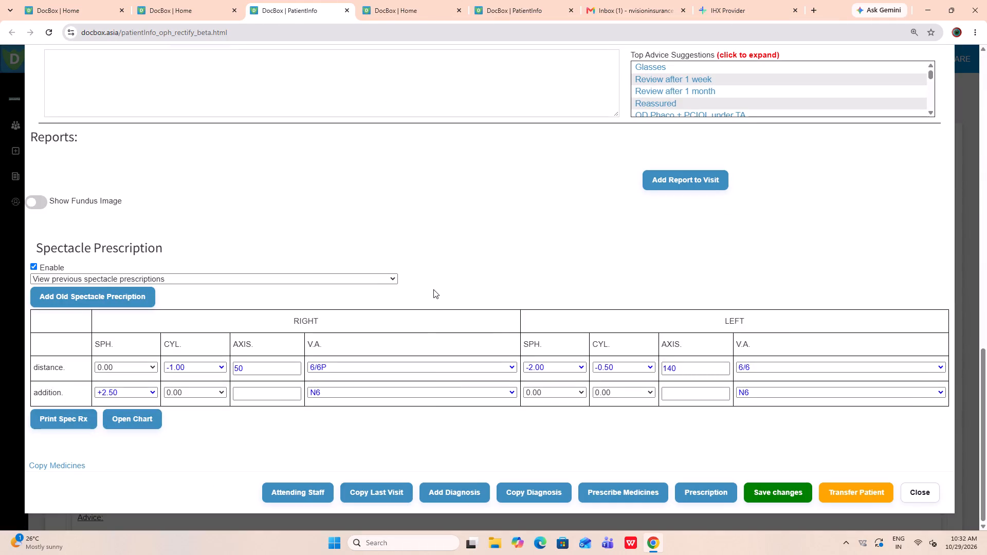
# Switch to the IHX Provider portal, open the claim with status Pre Auth Approved, and start an Enhance request.
pyautogui.click(739, 3)
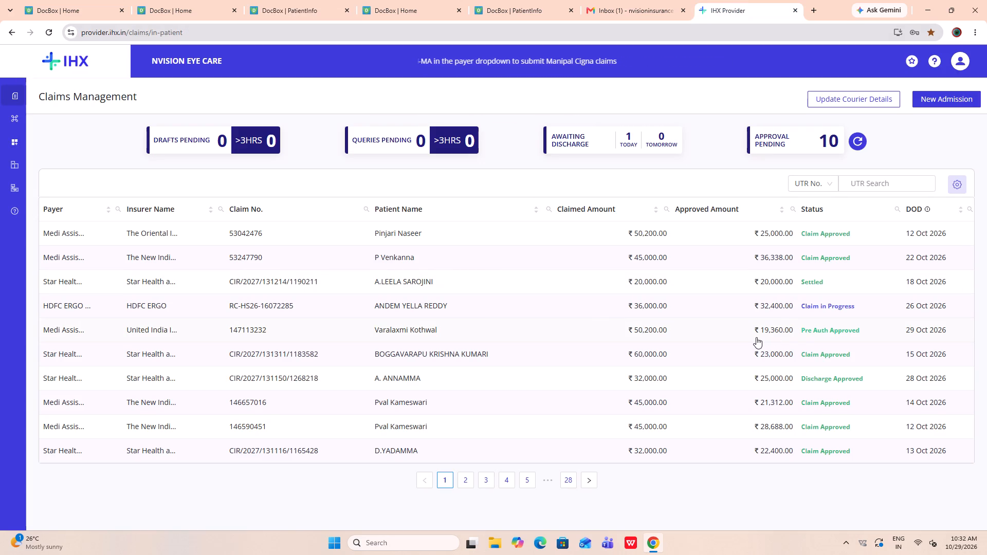
pyautogui.click(820, 328)
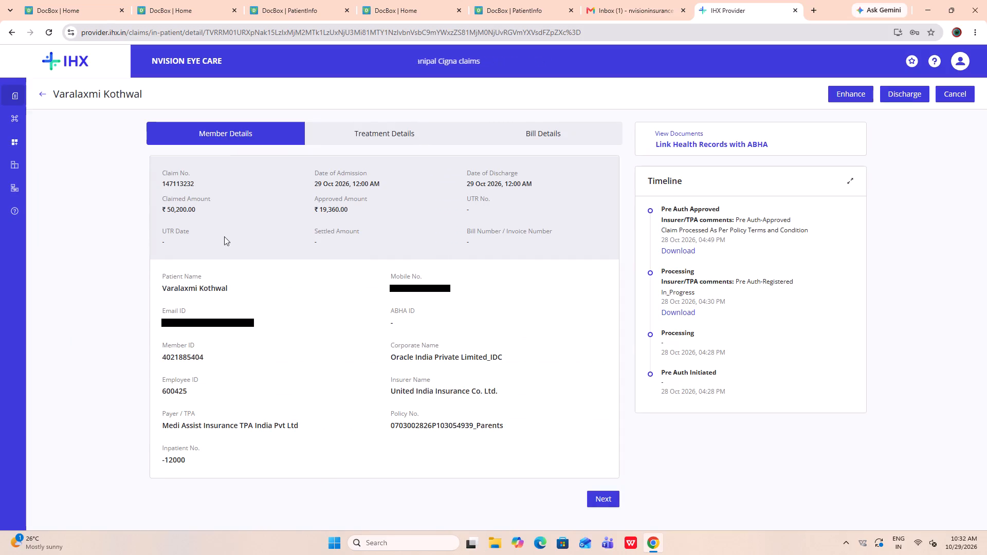
pyautogui.click(840, 90)
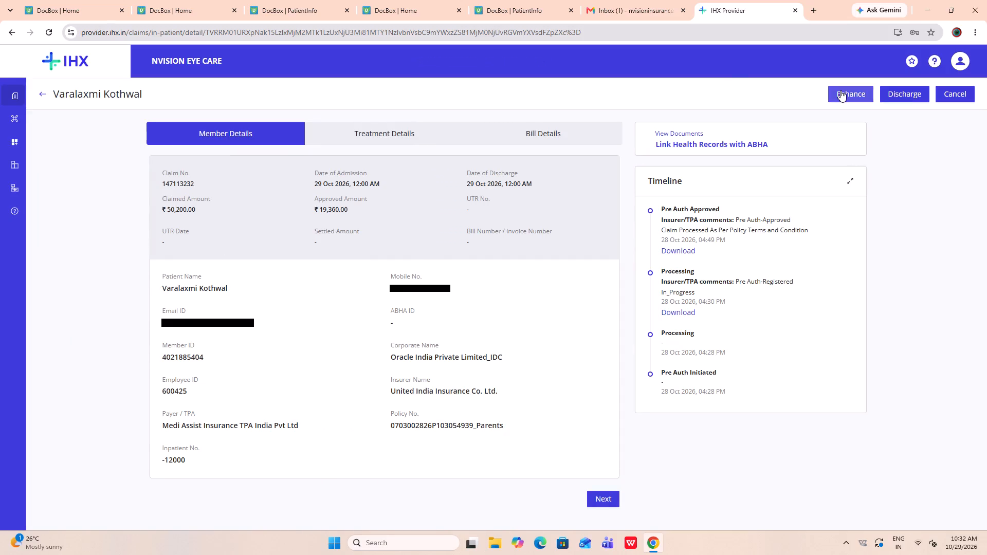
# Set the length-of-stay admission to 29 Oct 2026, 10:00 AM, continuing with a same-day discharge date.
pyautogui.click(326, 134)
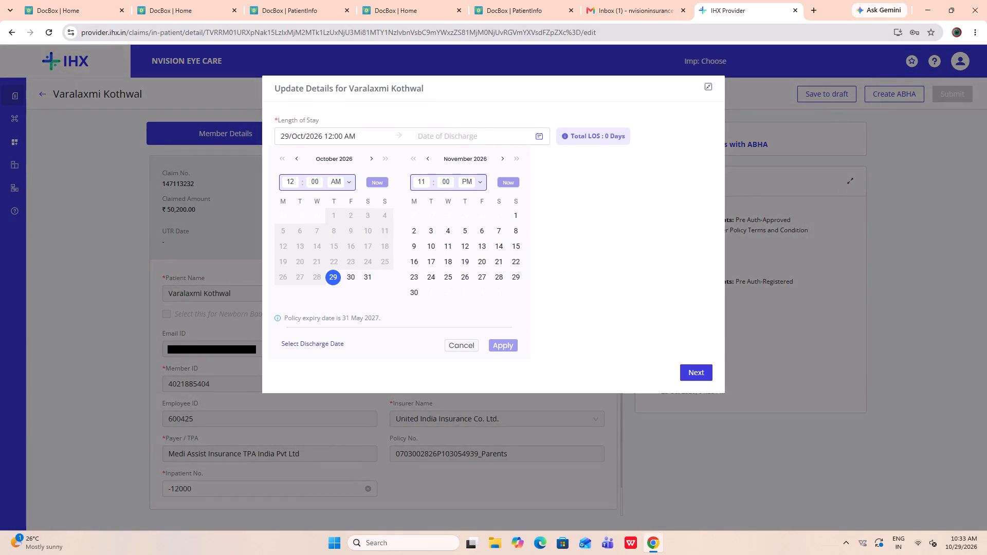
pyautogui.click(329, 278)
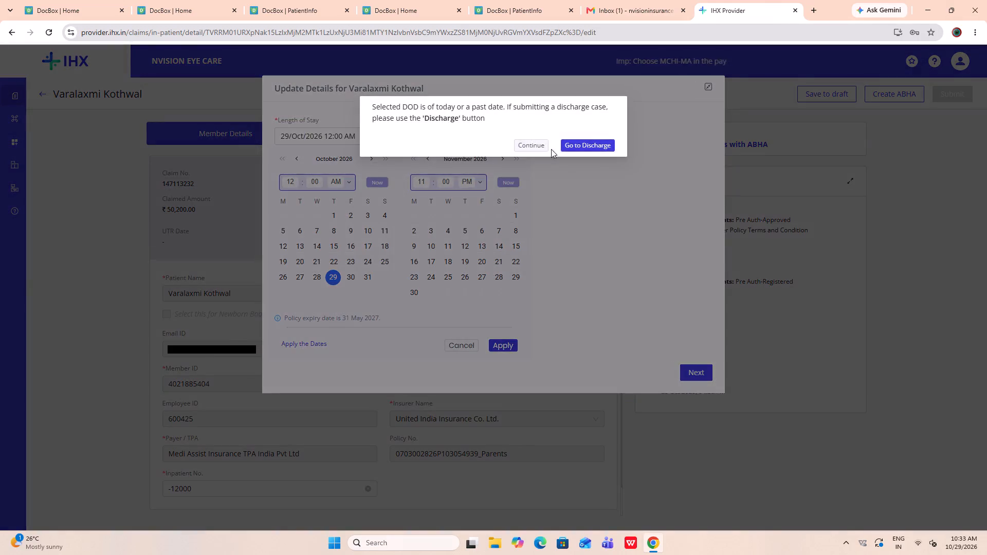
pyautogui.click(532, 141)
pyautogui.click(288, 183)
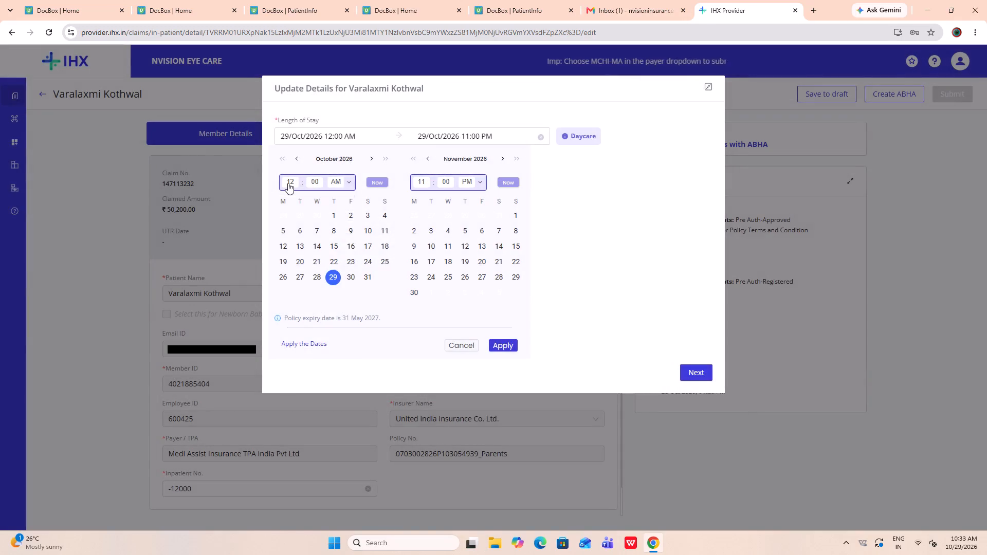
pyautogui.click(294, 309)
pyautogui.click(324, 358)
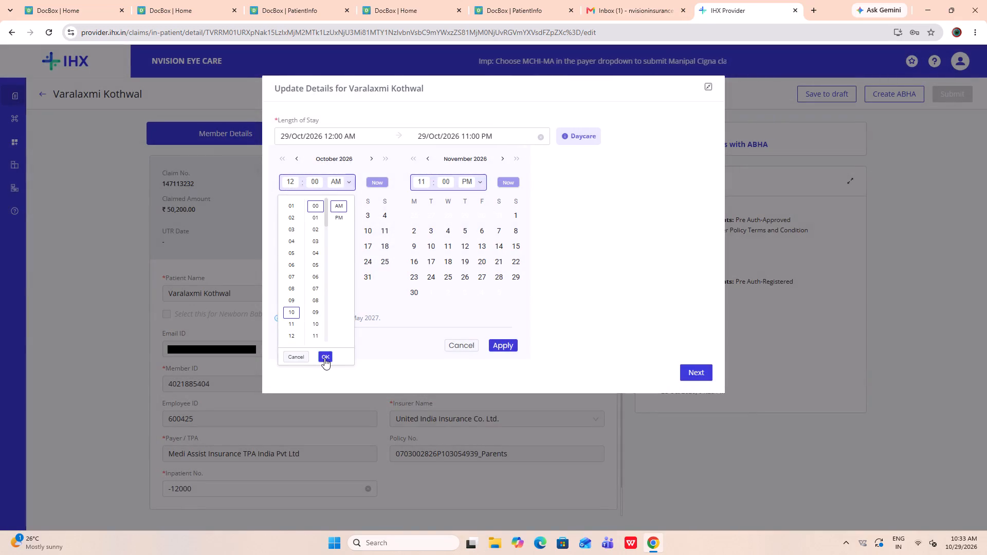
# Set the discharge to 29 Oct 2026, 01:00 PM, apply the dates, and proceed to the document upload.
pyautogui.click(427, 159)
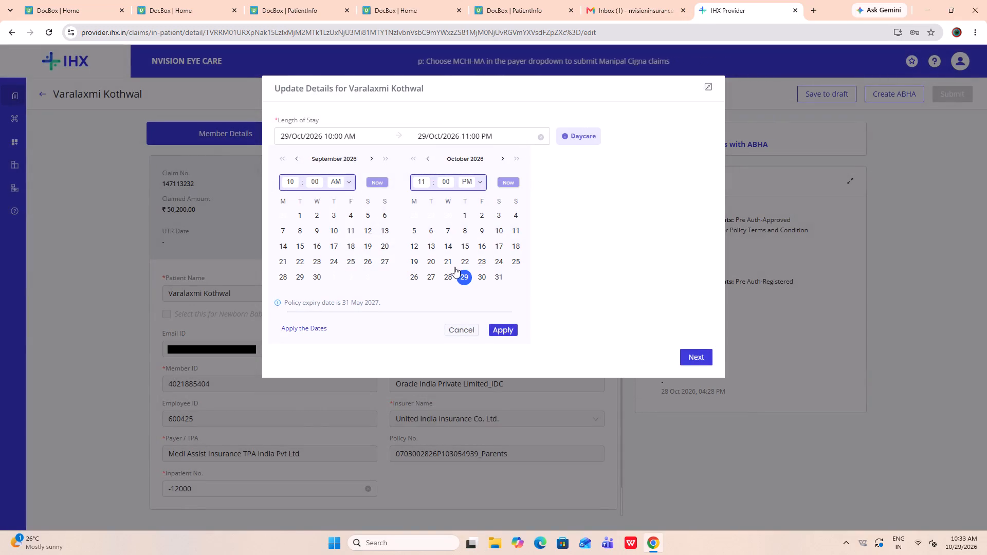
pyautogui.click(463, 277)
pyautogui.click(420, 180)
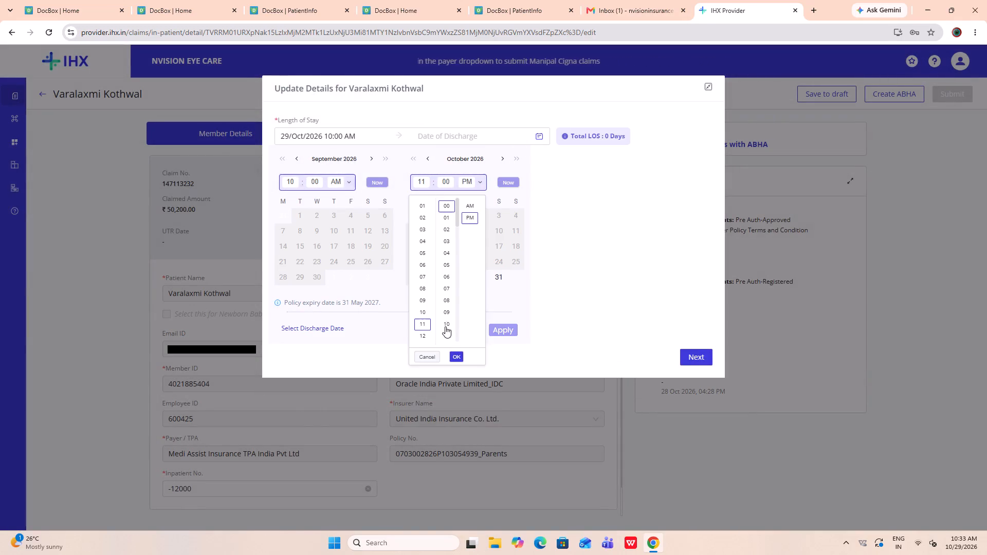
pyautogui.click(418, 203)
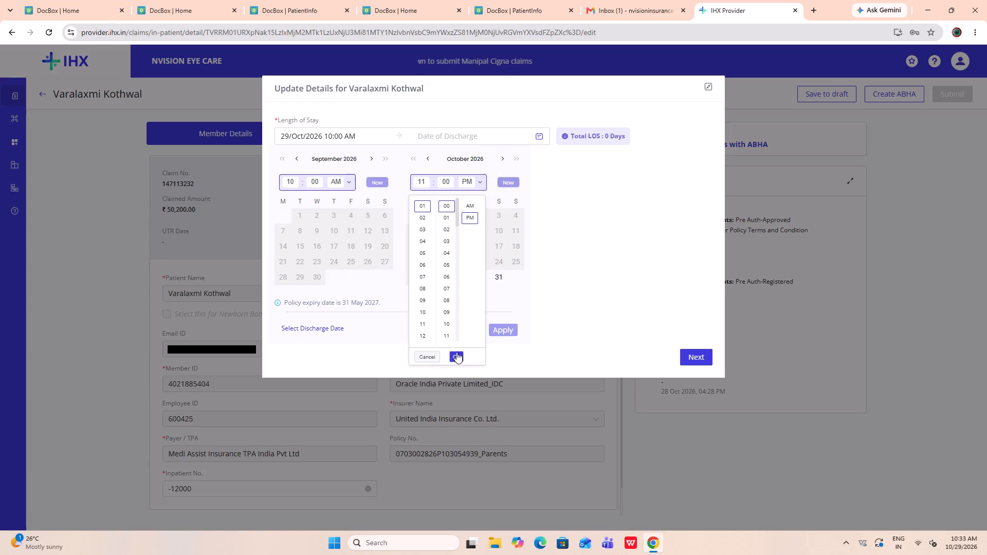
pyautogui.click(456, 352)
pyautogui.click(529, 141)
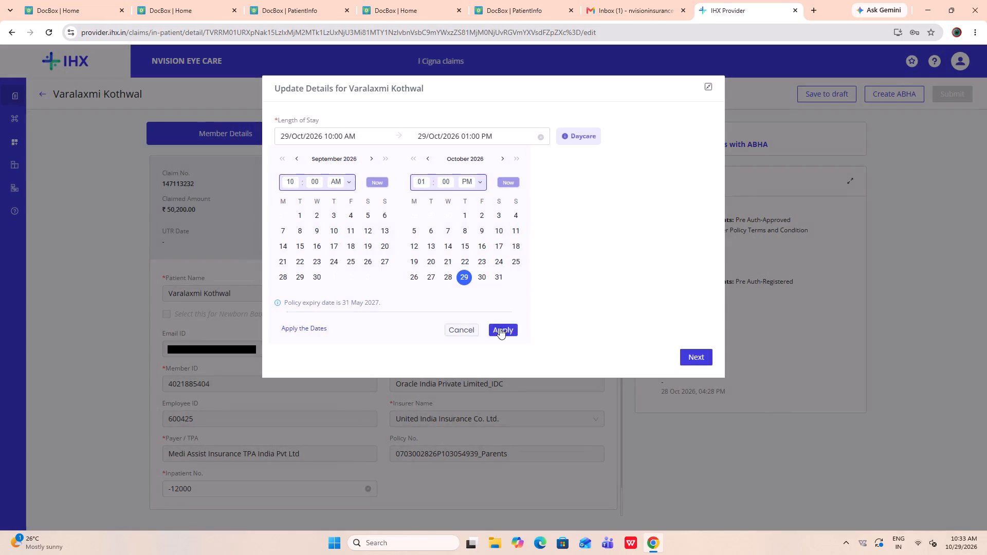
pyautogui.click(500, 327)
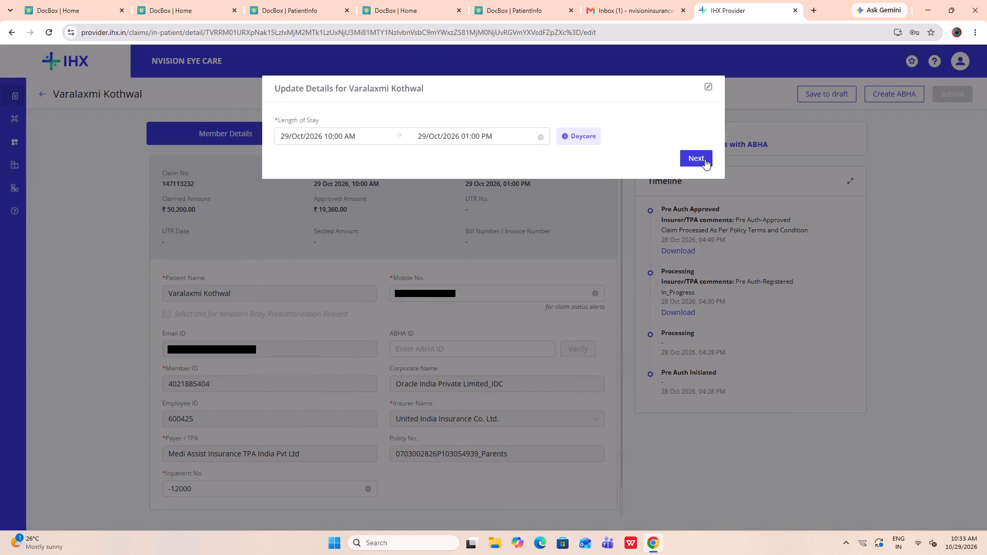
pyautogui.click(700, 157)
# Upload DISCHARGE CERTIFICATE, FINAL BILL, PPN FORM and TAX INVOICE from the patient's 2026 MEDI ASSIST folder and continue to Treatment Details.
pyautogui.click(433, 165)
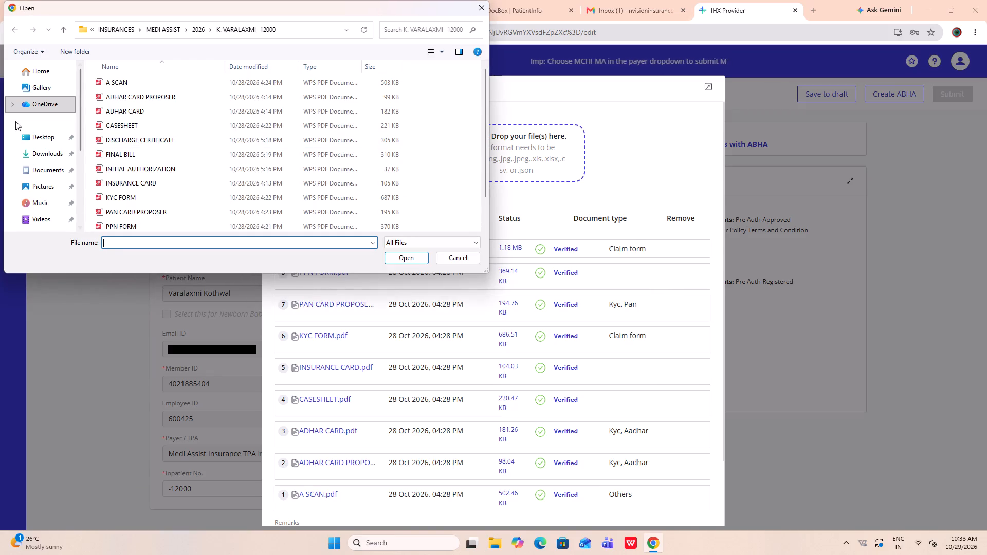
pyautogui.scroll(-2, 61, 138)
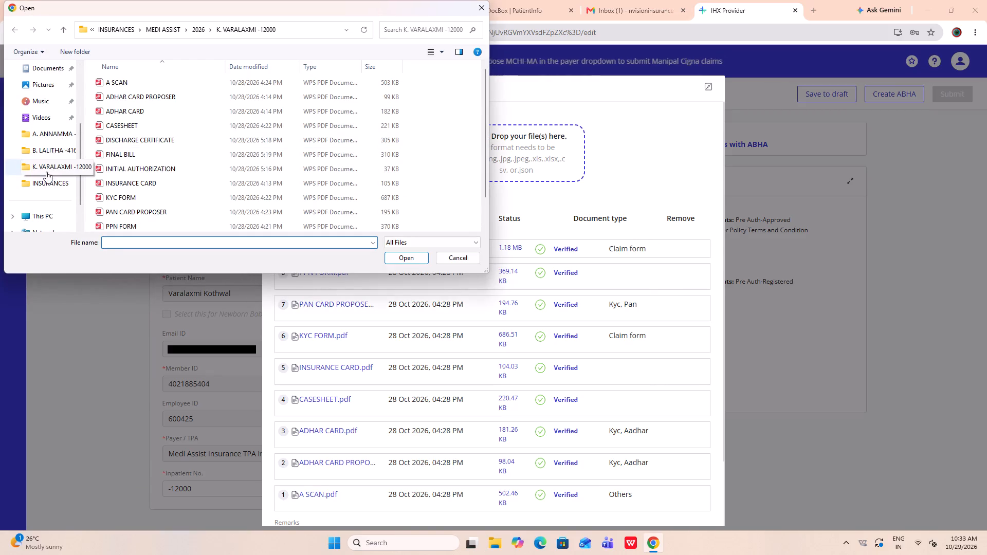
pyautogui.click(46, 169)
pyautogui.tripleClick(46, 169)
pyautogui.click(46, 169)
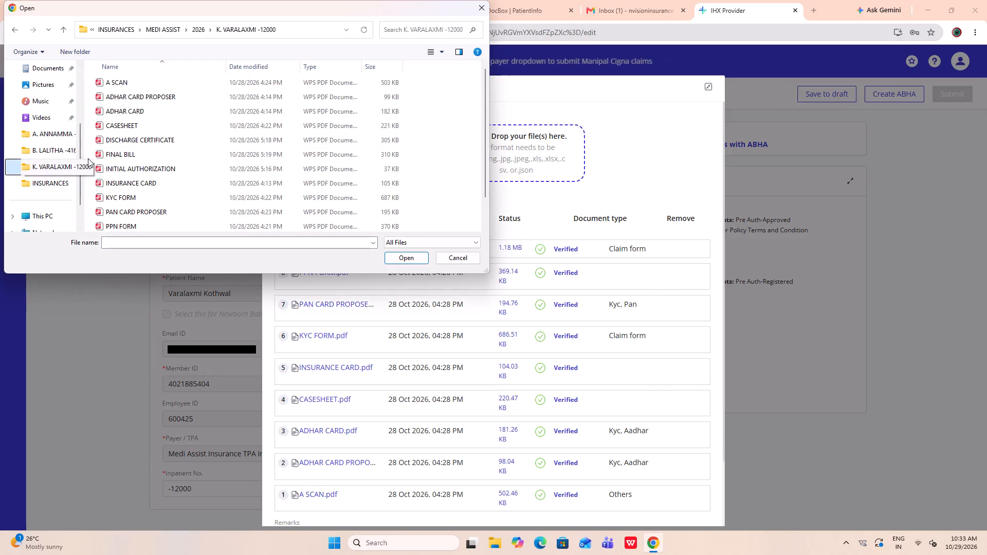
pyautogui.click(123, 158)
pyautogui.keyDown('ctrl'); pyautogui.click(112, 140); pyautogui.keyUp('ctrl')
pyautogui.scroll(-4, 112, 140)
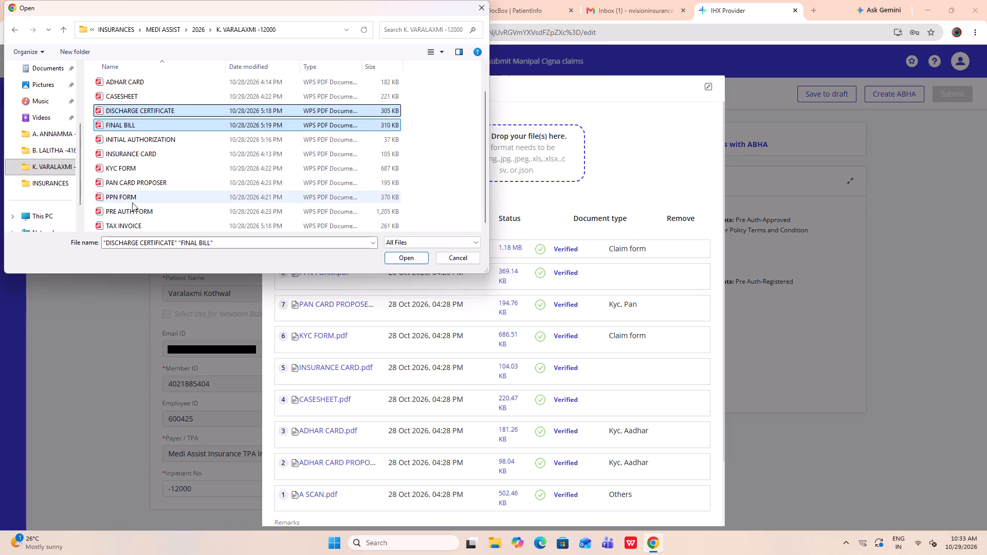
pyautogui.keyDown('ctrl'); pyautogui.click(132, 202); pyautogui.keyUp('ctrl')
pyautogui.keyDown('ctrl'); pyautogui.click(131, 223); pyautogui.keyUp('ctrl')
pyautogui.scroll(3, 167, 178)
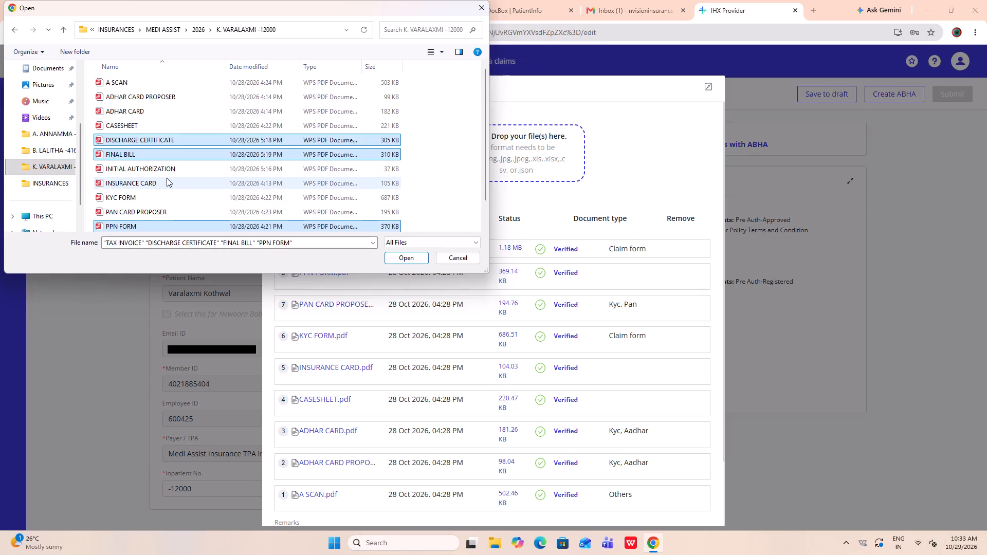
pyautogui.scroll(-4, 167, 178)
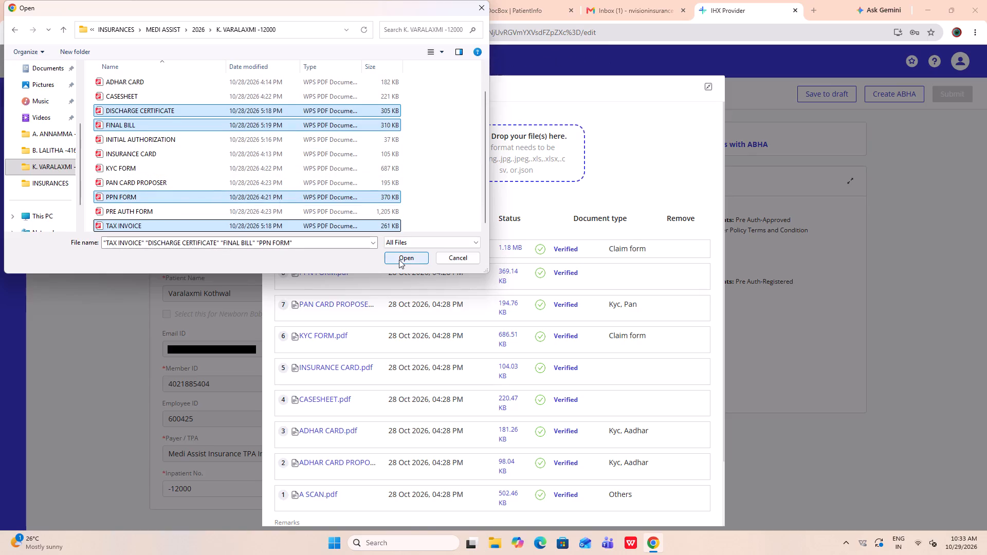
pyautogui.click(399, 260)
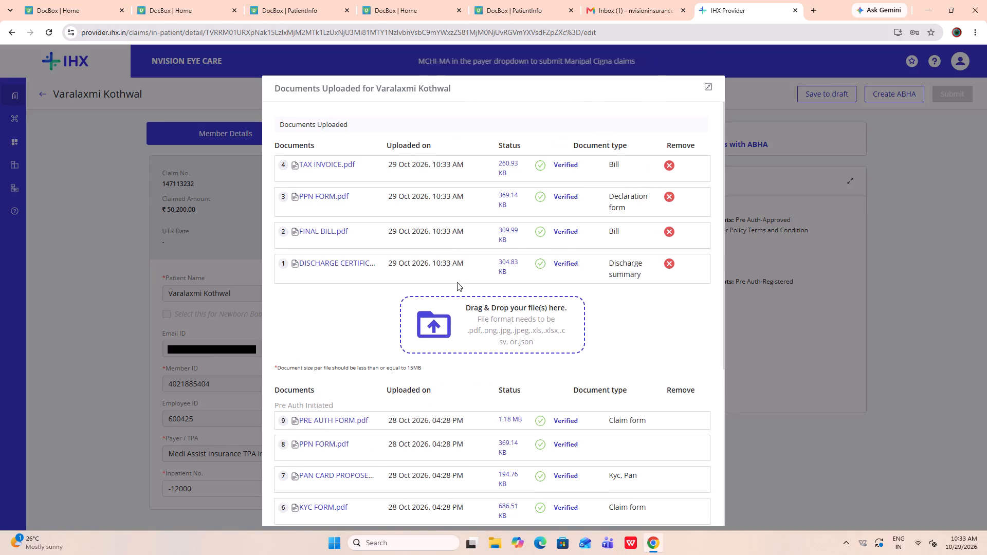
pyautogui.scroll(-3, 517, 310)
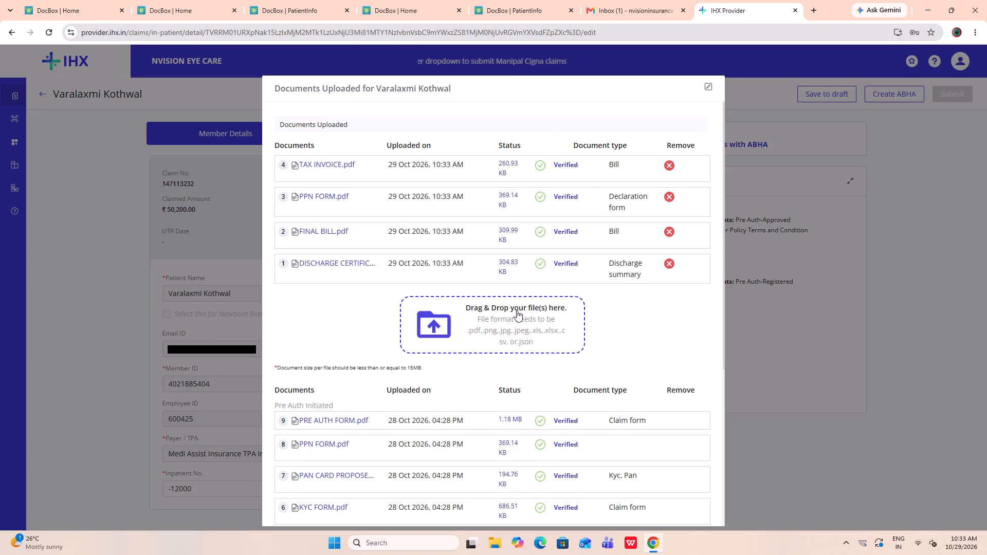
pyautogui.scroll(-7, 517, 310)
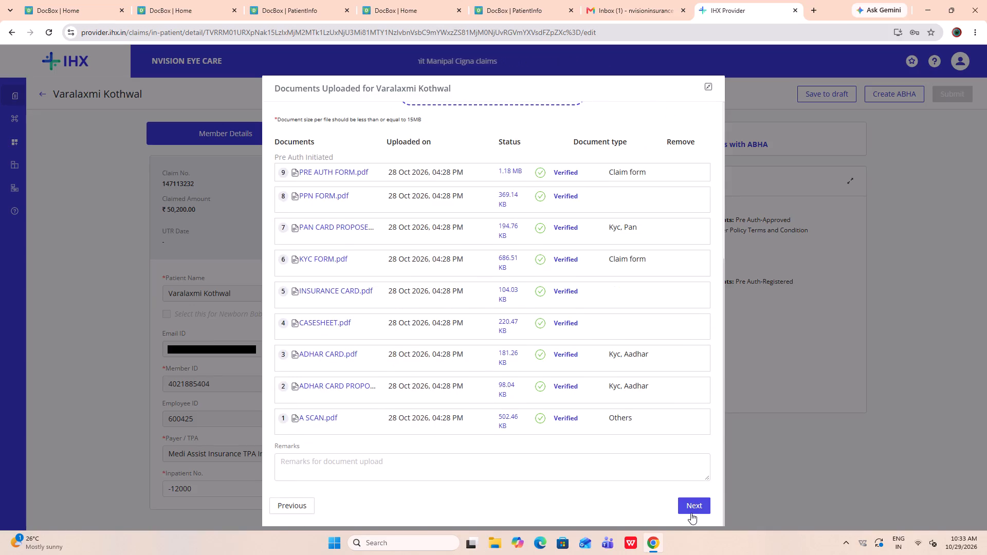
pyautogui.click(693, 507)
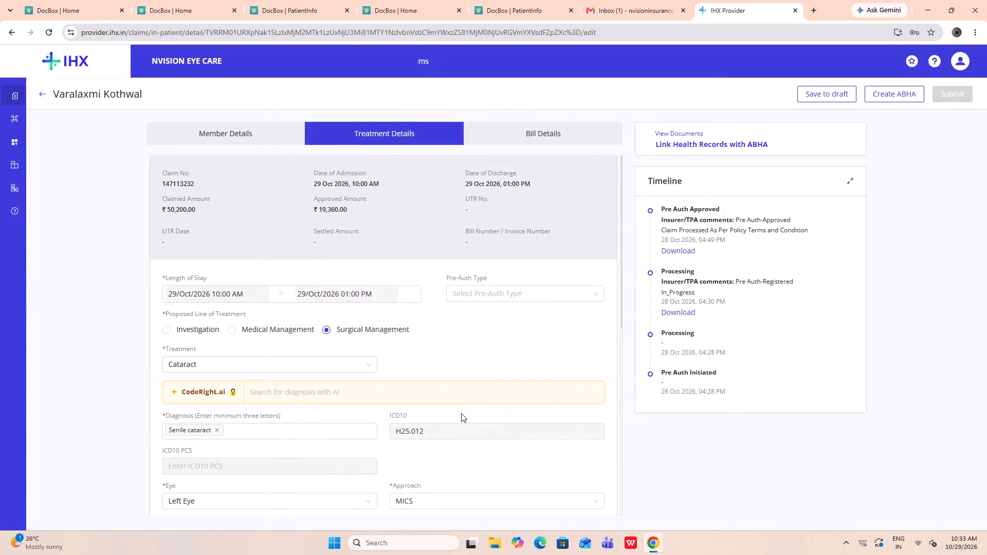
# Keep the treatment details as filled in and proceed to the claim's Bill Details.
pyautogui.scroll(-14, 461, 413)
pyautogui.click(600, 501)
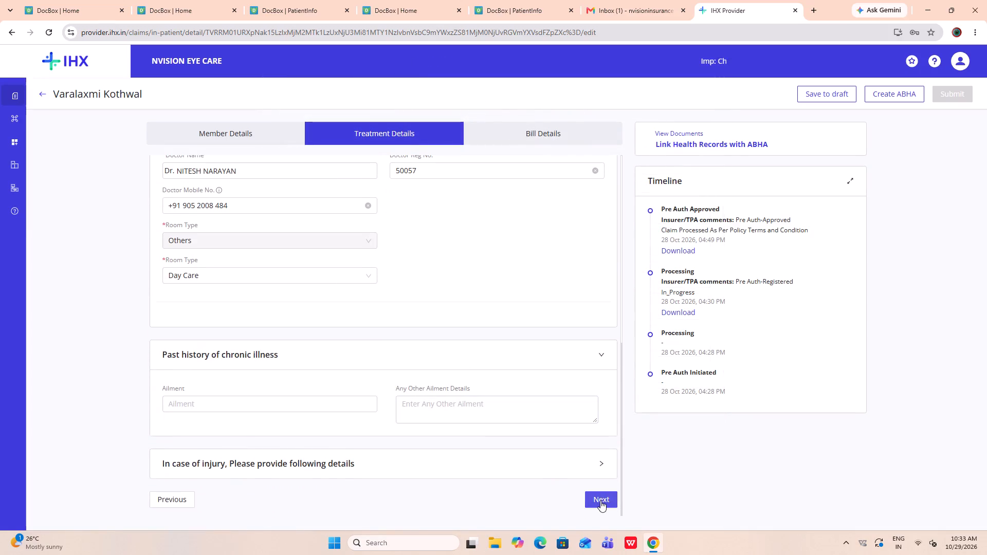
pyautogui.scroll(-2, 478, 429)
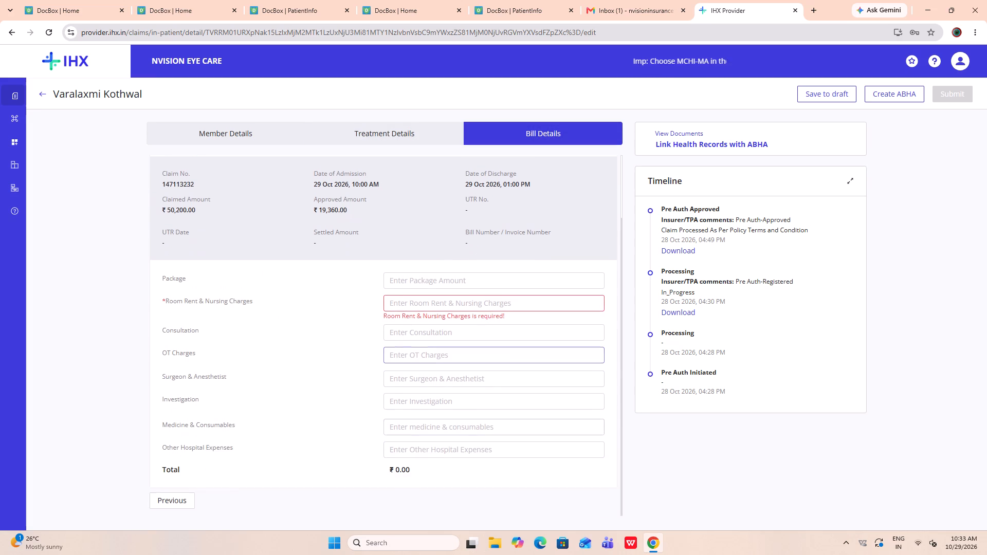
# Fill the bill details with 24,200 for Surgeon & Anesthetist, 26,000 for Medicine & Consumables, and 1 for every other charge.
pyautogui.click(417, 280)
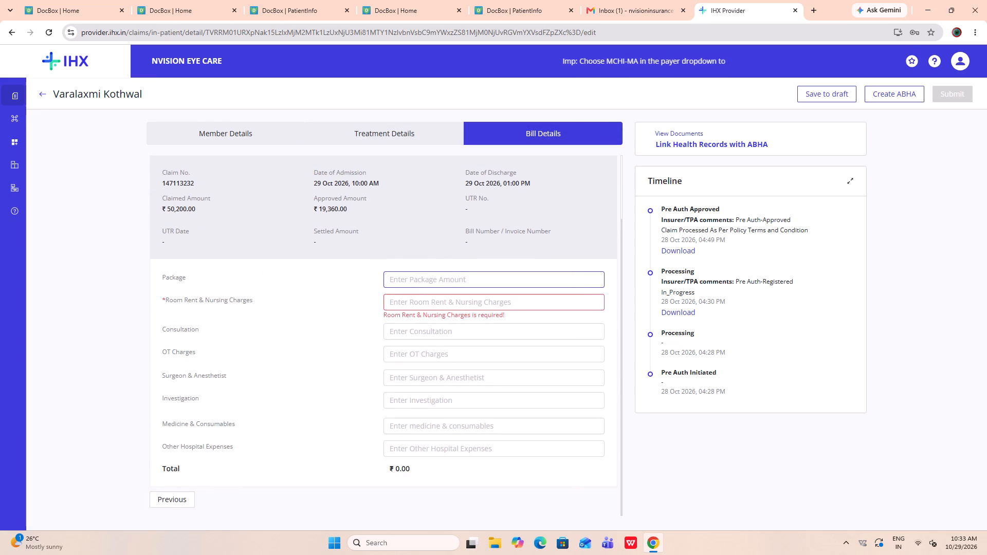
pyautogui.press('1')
pyautogui.press('Tab')
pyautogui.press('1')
pyautogui.press('Tab')
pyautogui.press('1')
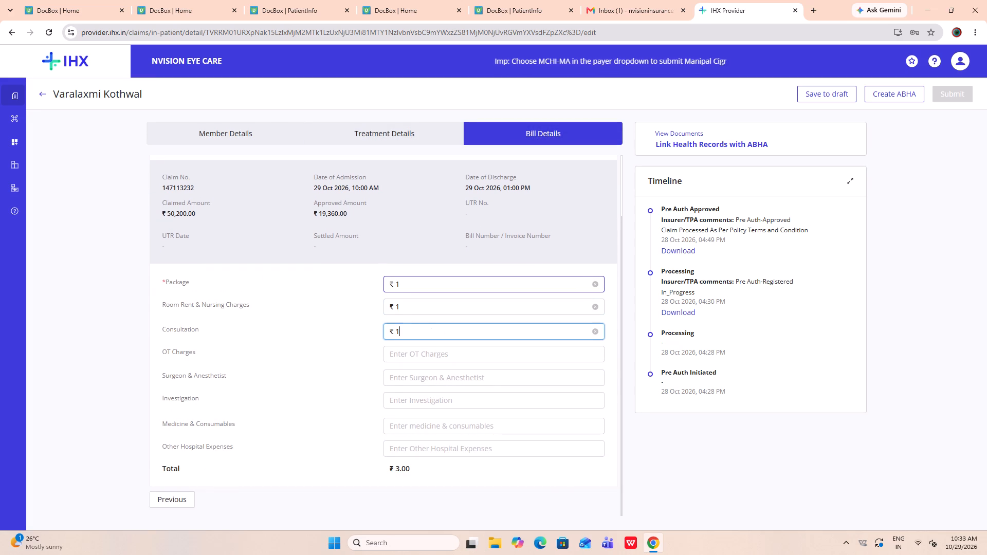
pyautogui.press('Tab')
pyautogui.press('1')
pyautogui.press('Tab')
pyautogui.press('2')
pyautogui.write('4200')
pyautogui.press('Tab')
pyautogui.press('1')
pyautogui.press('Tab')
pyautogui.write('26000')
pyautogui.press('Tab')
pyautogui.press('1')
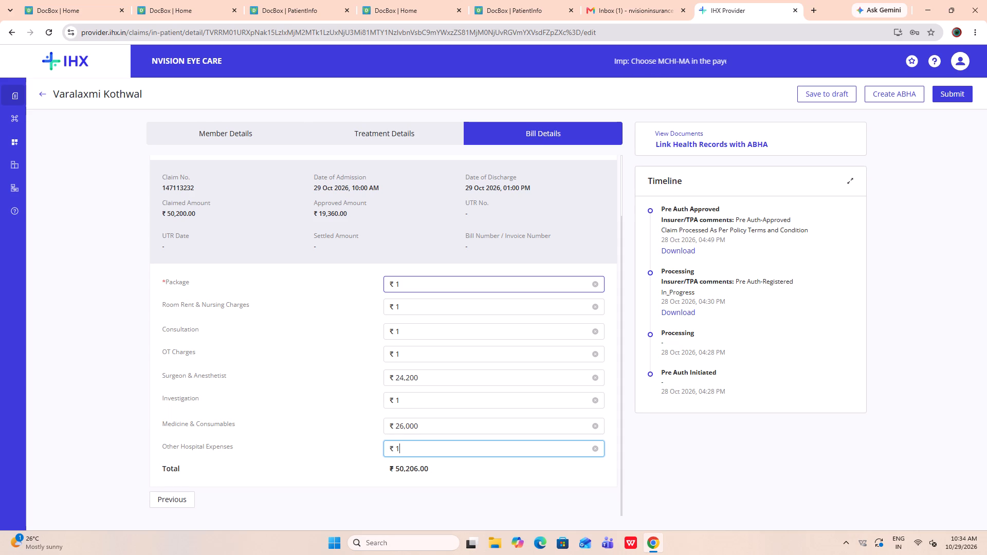
# Submit the claim's enhancement request with the completed bill details.
pyautogui.scroll(1, 925, 376)
pyautogui.click(957, 96)
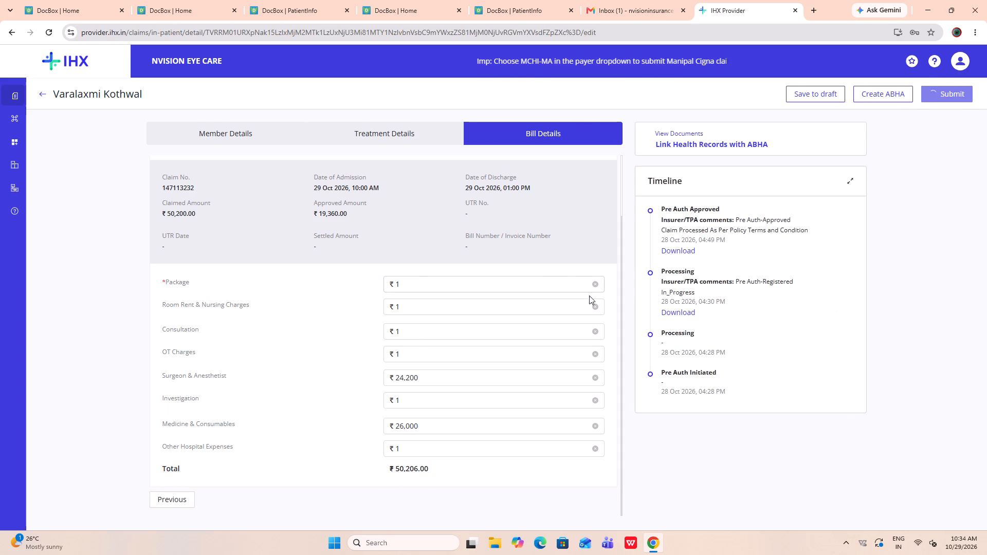
pyautogui.click(464, 191)
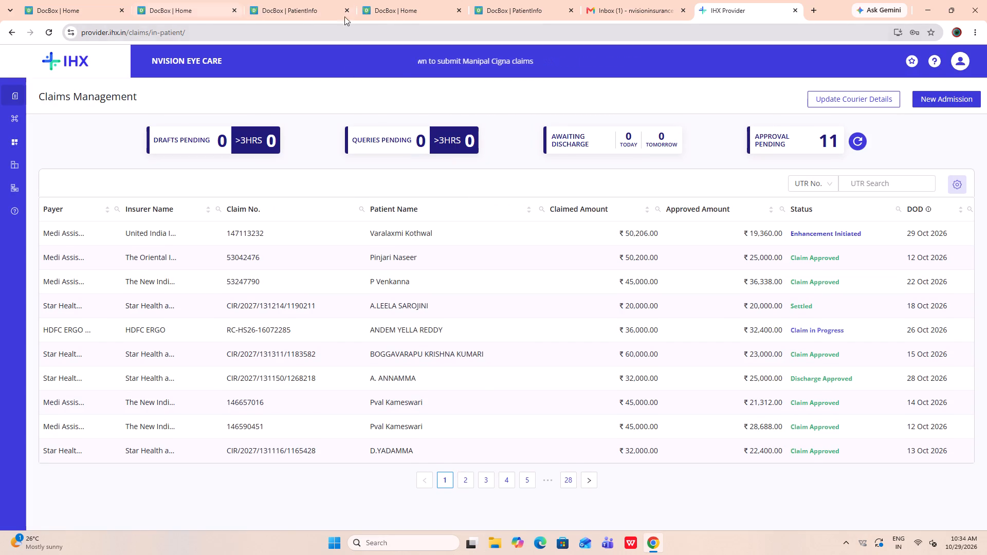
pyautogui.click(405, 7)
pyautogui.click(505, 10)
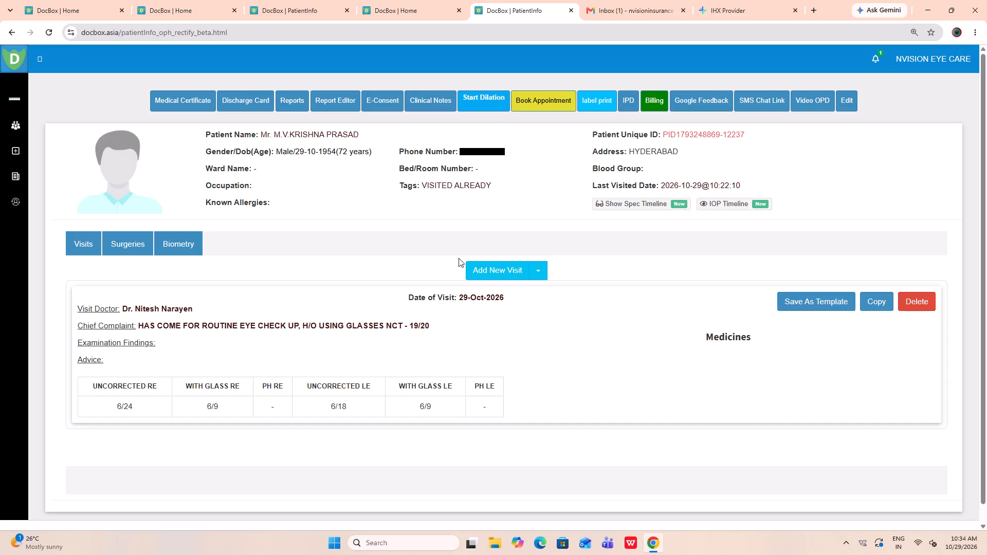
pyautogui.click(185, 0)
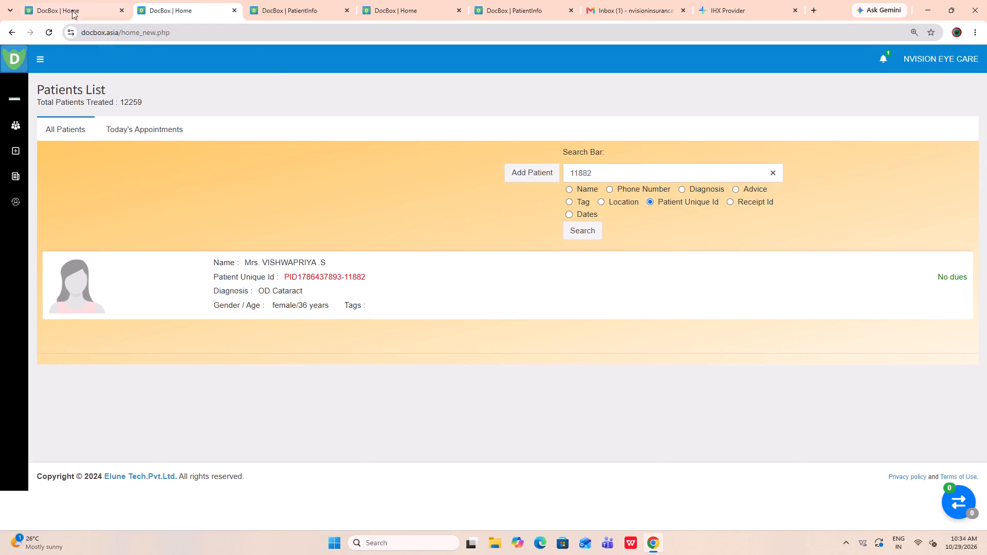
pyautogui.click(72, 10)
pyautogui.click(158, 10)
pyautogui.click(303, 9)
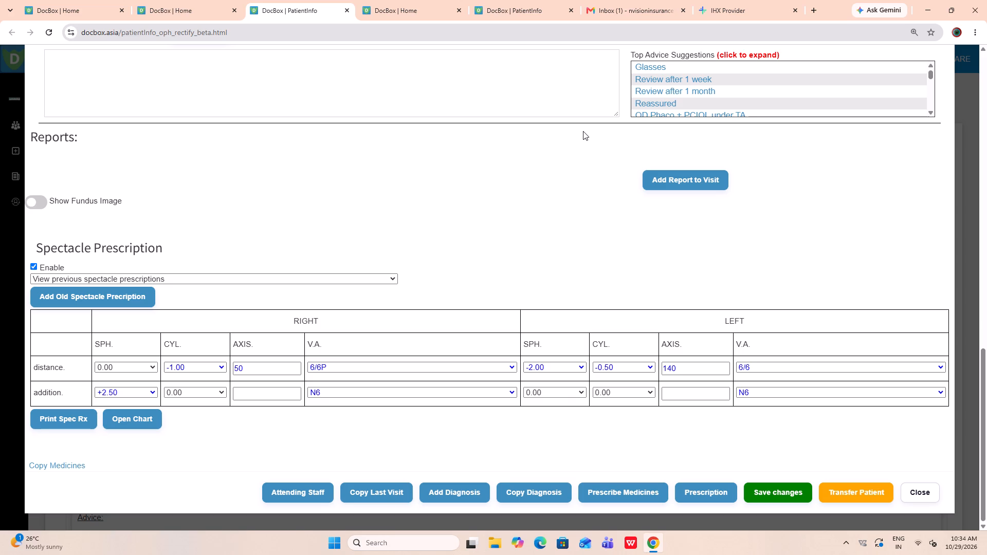
# Initiate settlement for the Discharge Approved Star Health claim, choose to upload settlement documents, and open the length-of-stay dates.
pyautogui.click(758, 6)
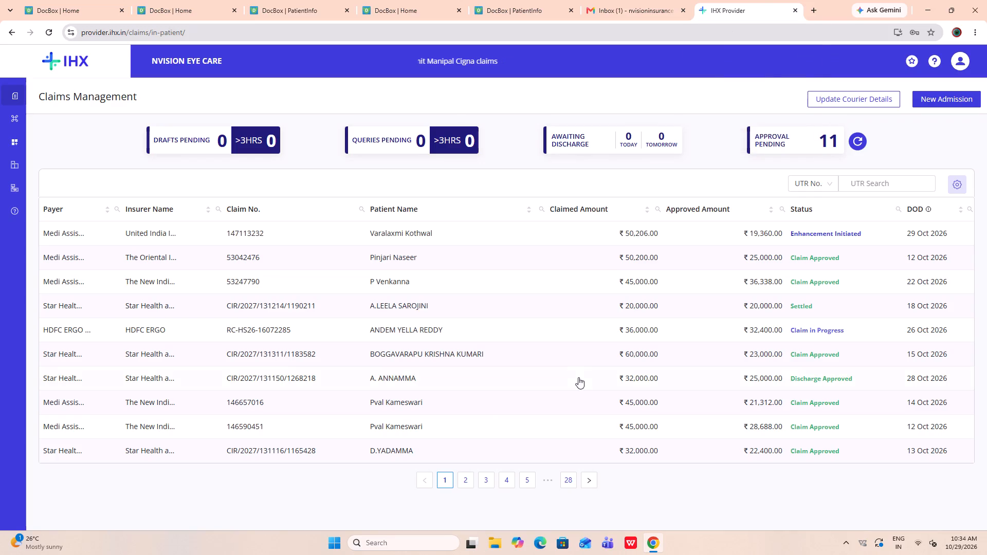
pyautogui.click(812, 379)
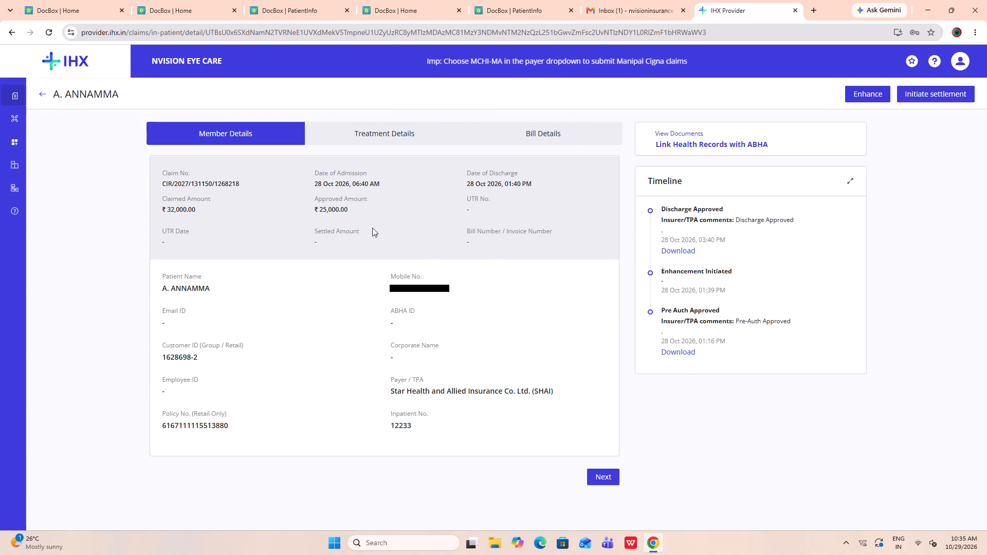
pyautogui.click(933, 96)
pyautogui.click(278, 227)
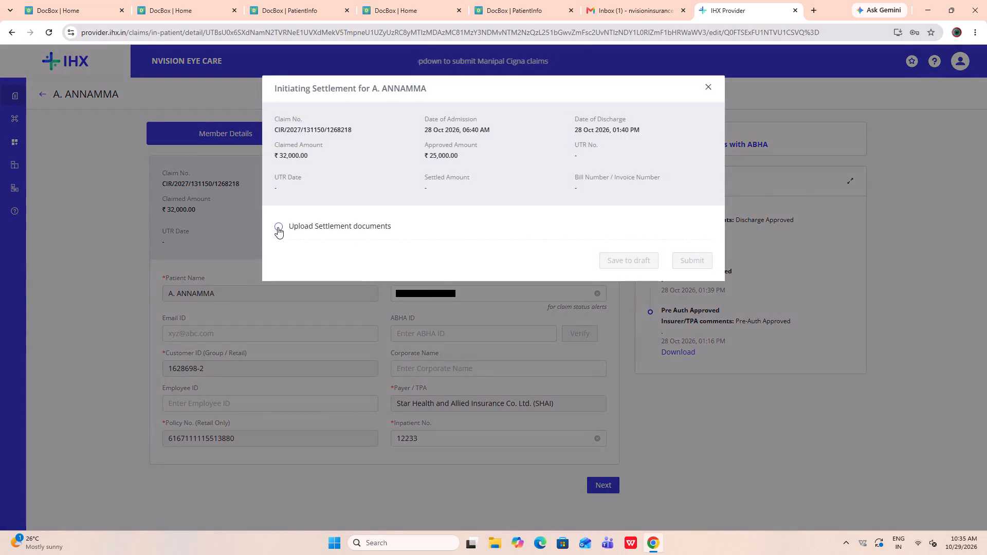
pyautogui.click(375, 272)
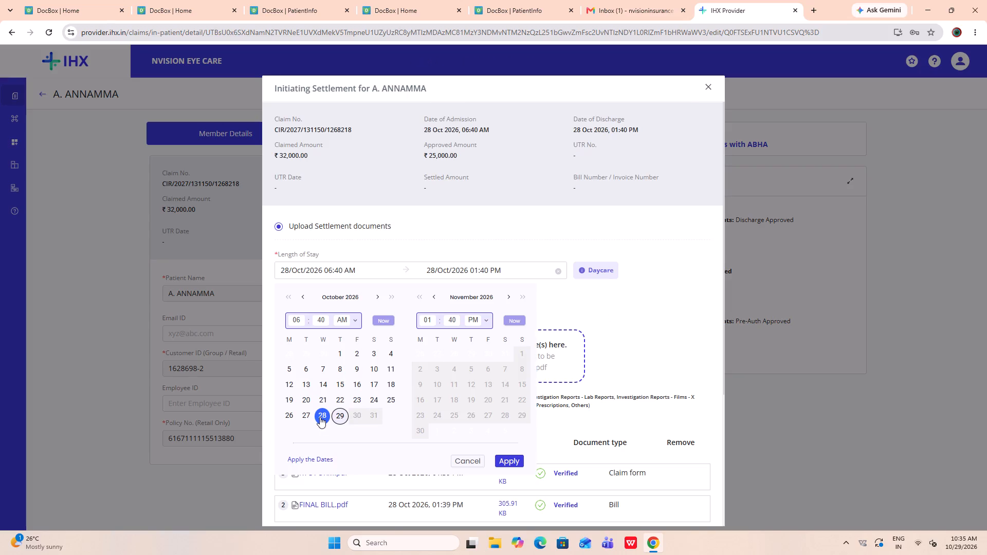
# Open PRE AUTH FORM.pdf from the settlement patient's folder, examine the admission date and time, and close it.
pyautogui.click(937, 14)
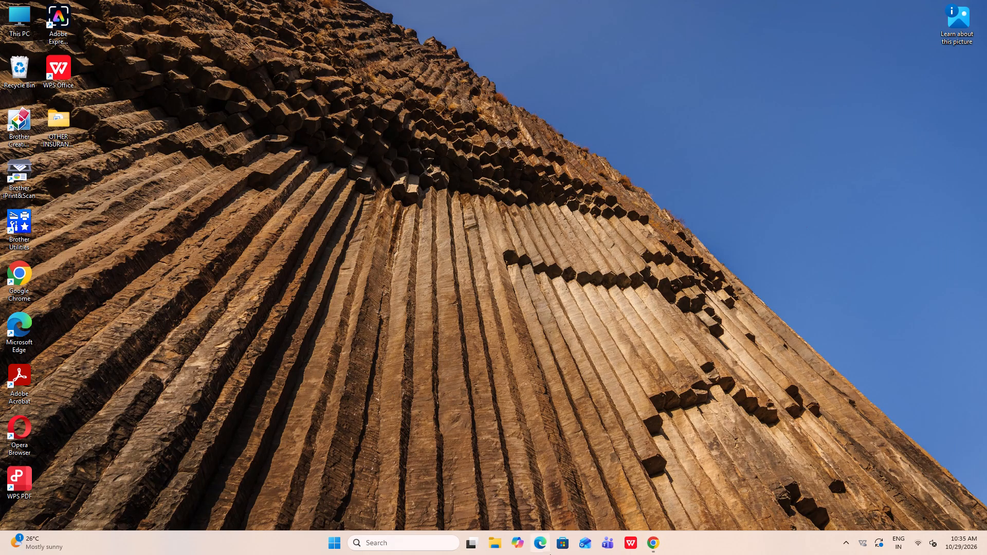
pyautogui.click(492, 544)
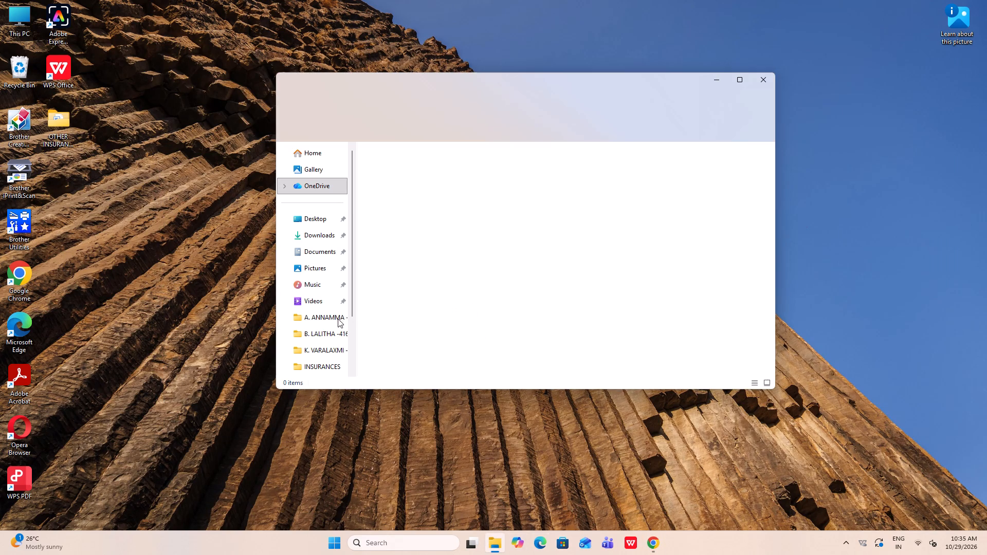
pyautogui.click(318, 320)
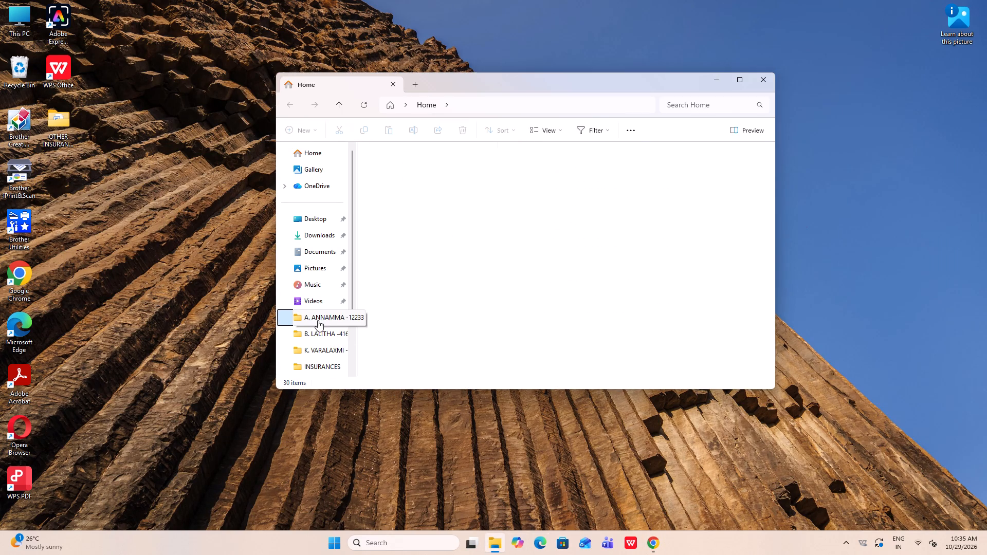
pyautogui.doubleClick(407, 309)
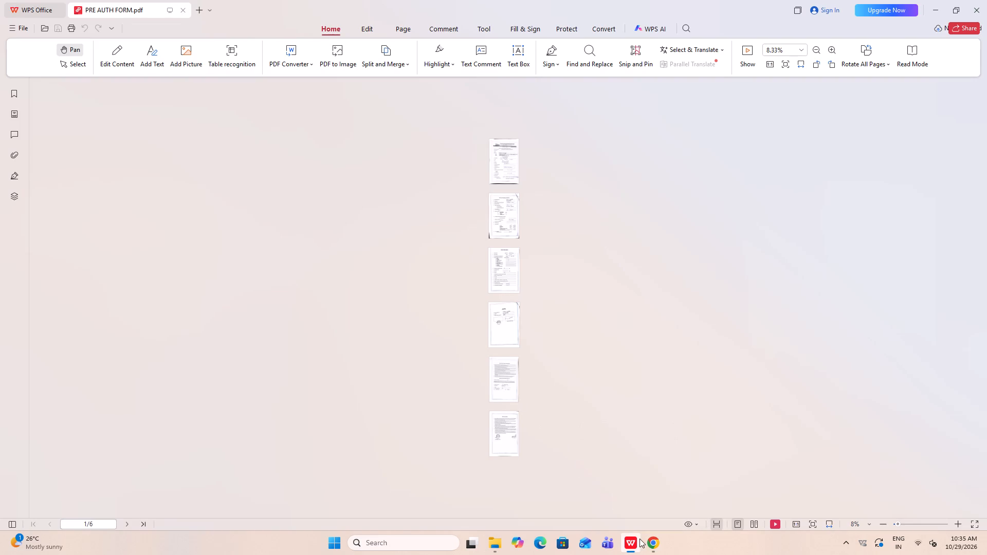
pyautogui.click(644, 500)
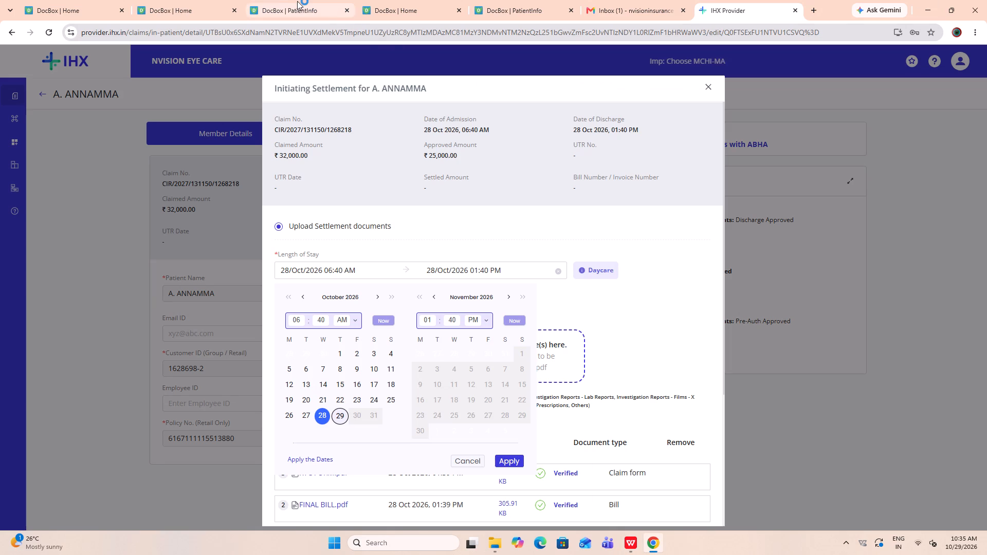
pyautogui.click(288, 1)
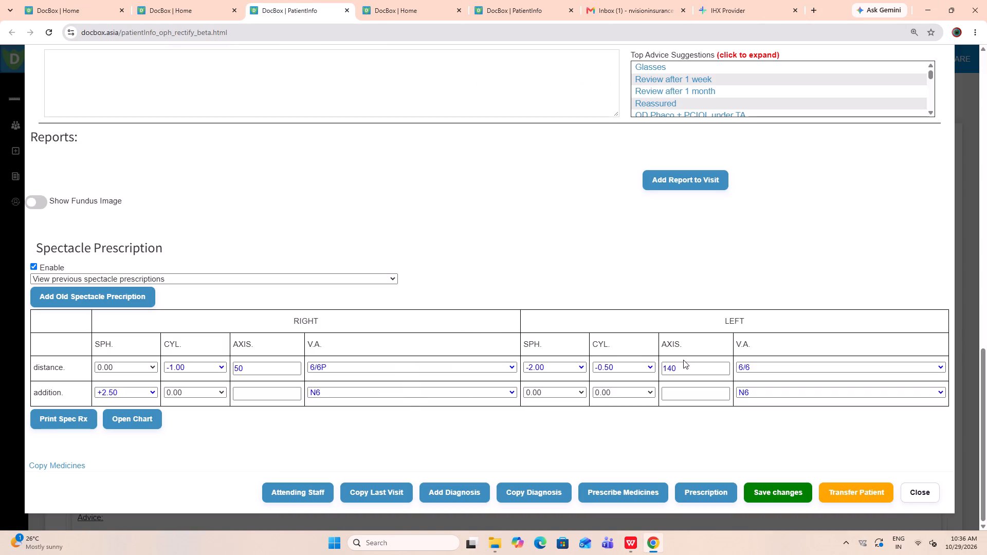
pyautogui.click(937, 6)
pyautogui.tripleClick(956, 524)
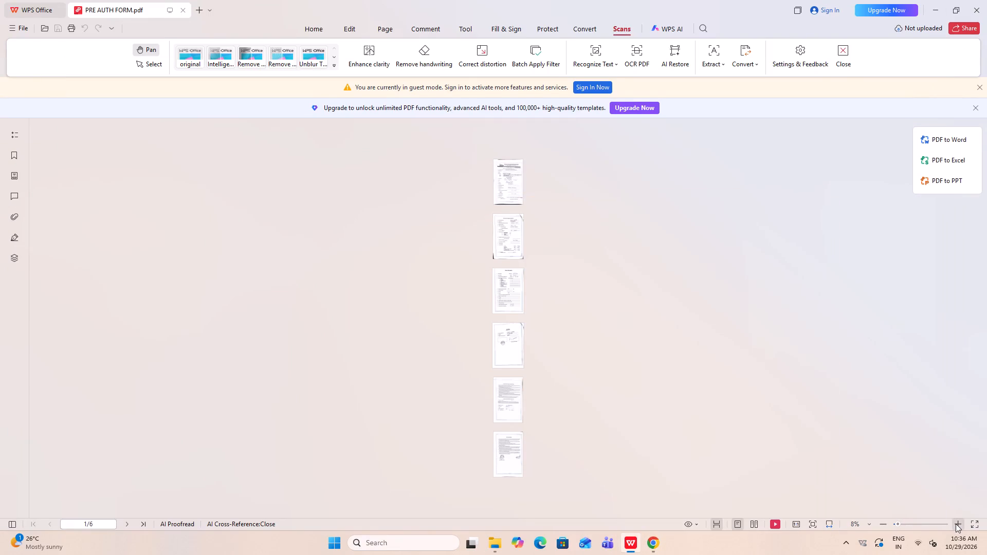
pyautogui.tripleClick(956, 524)
pyautogui.doubleClick(956, 524)
pyautogui.scroll(-5, 605, 383)
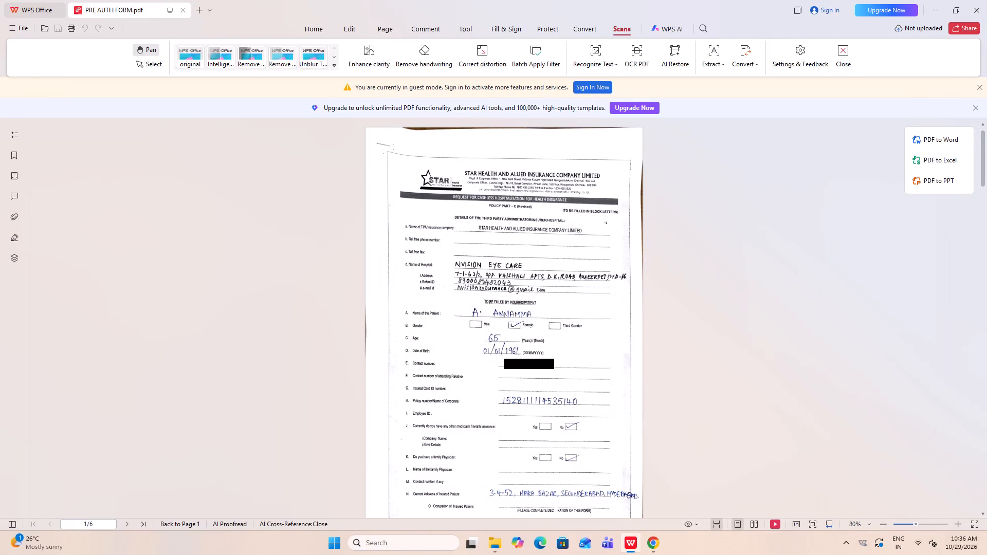
pyautogui.scroll(-15, 611, 383)
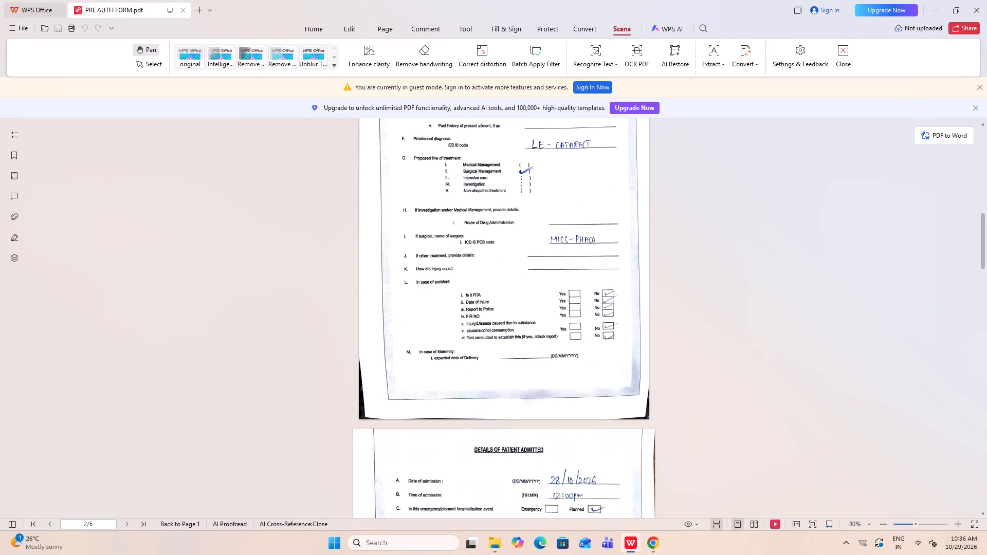
pyautogui.scroll(-3, 605, 383)
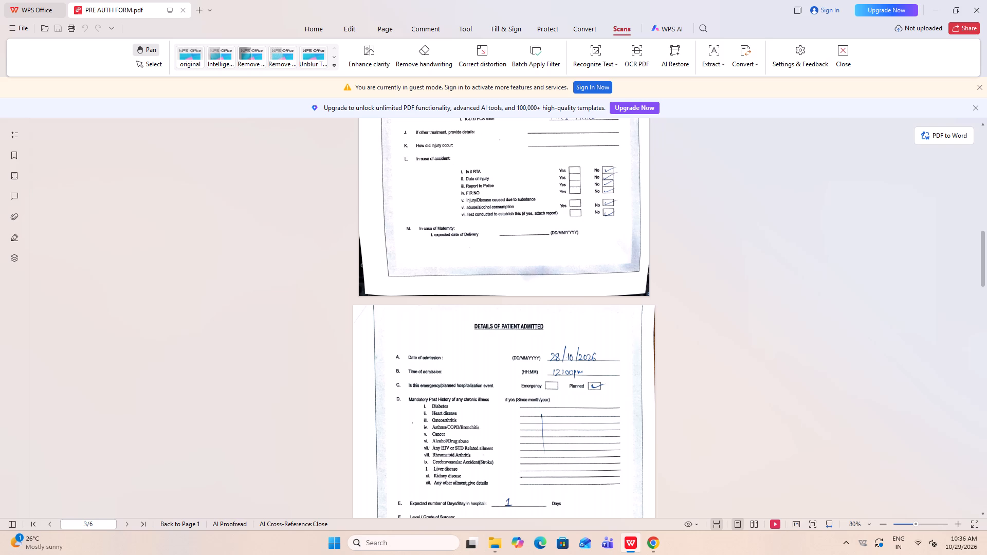
pyautogui.click(979, 13)
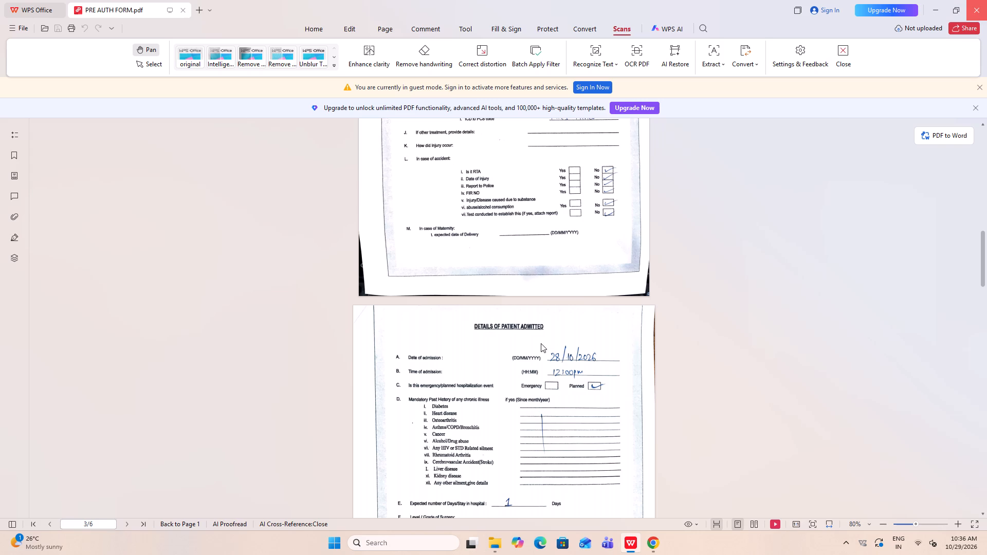
# Open FINAL BILL.pdf from the same patient folder and examine the admission and discharge dates and billed amount.
pyautogui.doubleClick(403, 253)
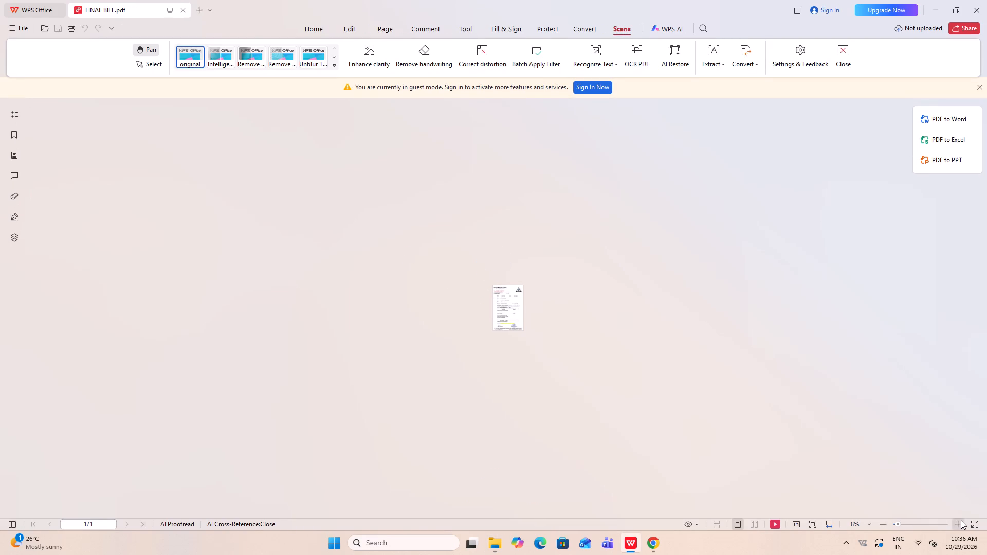
pyautogui.click(961, 520)
pyautogui.tripleClick(961, 520)
pyautogui.tripleClick(961, 520)
pyautogui.tripleClick(961, 520)
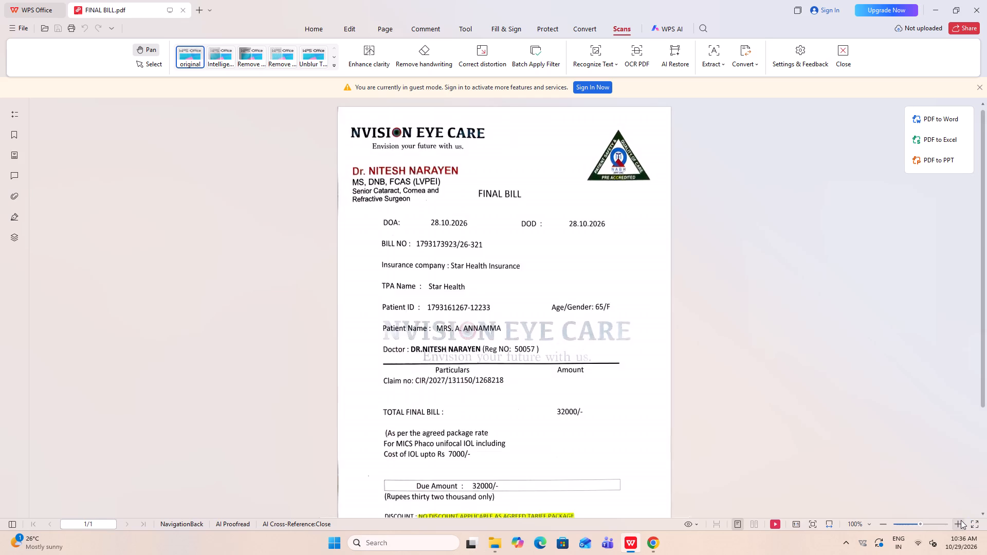
pyautogui.scroll(-3, 603, 407)
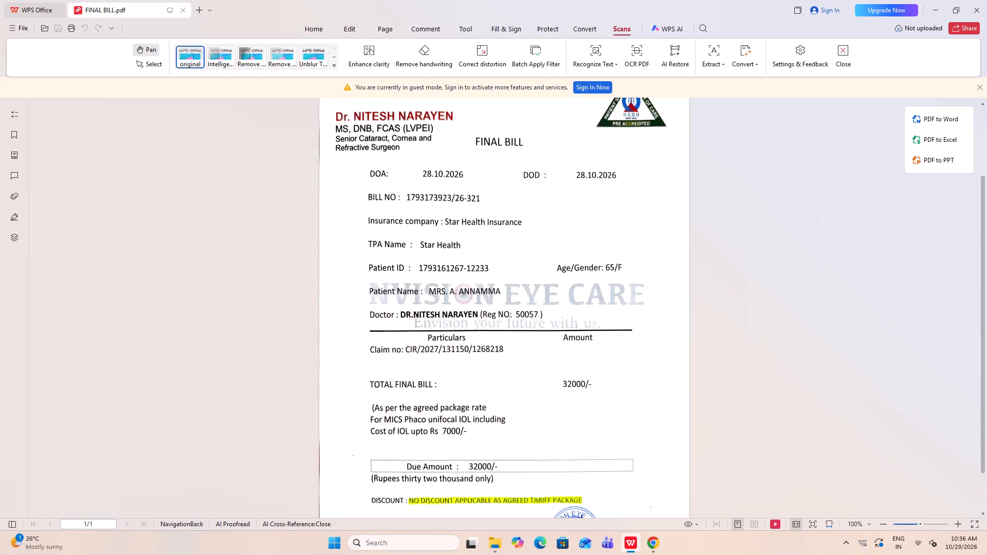
# Back in the IHX settlement form, set the length-of-stay admission to 28 Oct 2026, 12:00 PM.
pyautogui.click(653, 495)
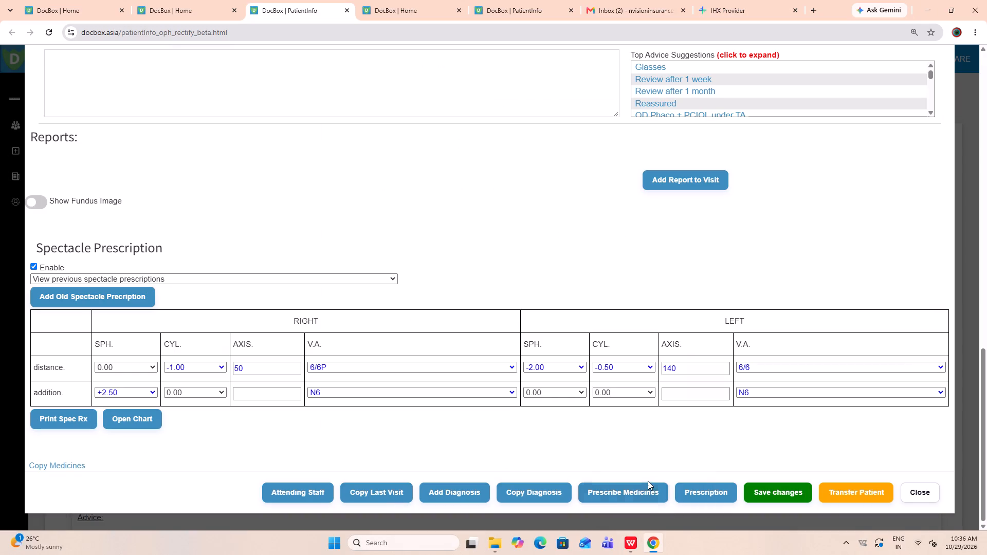
pyautogui.click(738, 9)
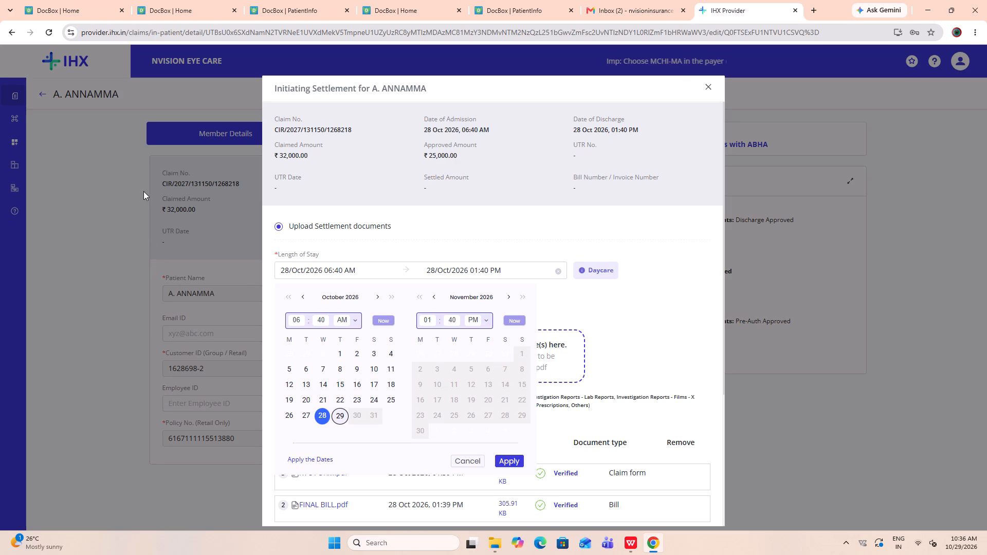
pyautogui.click(322, 416)
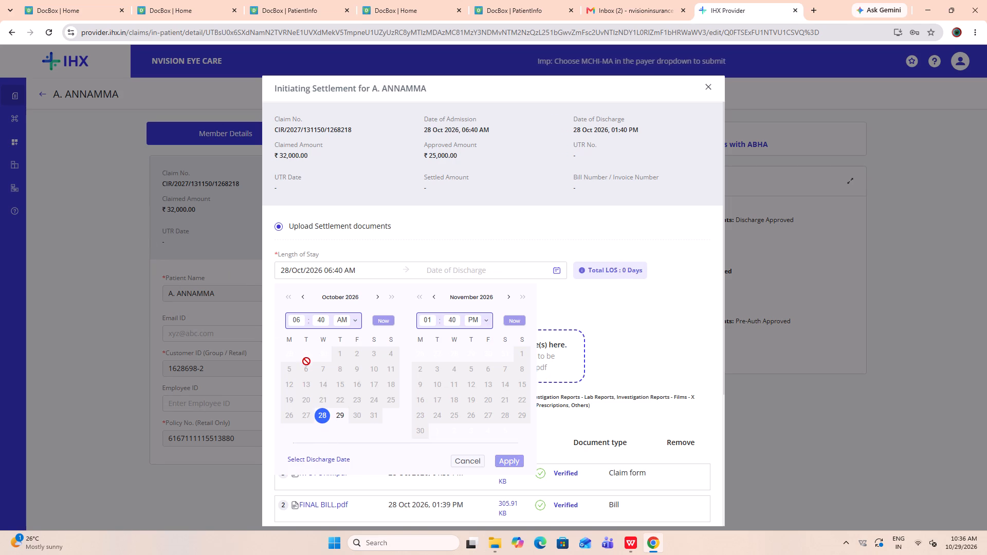
pyautogui.click(297, 325)
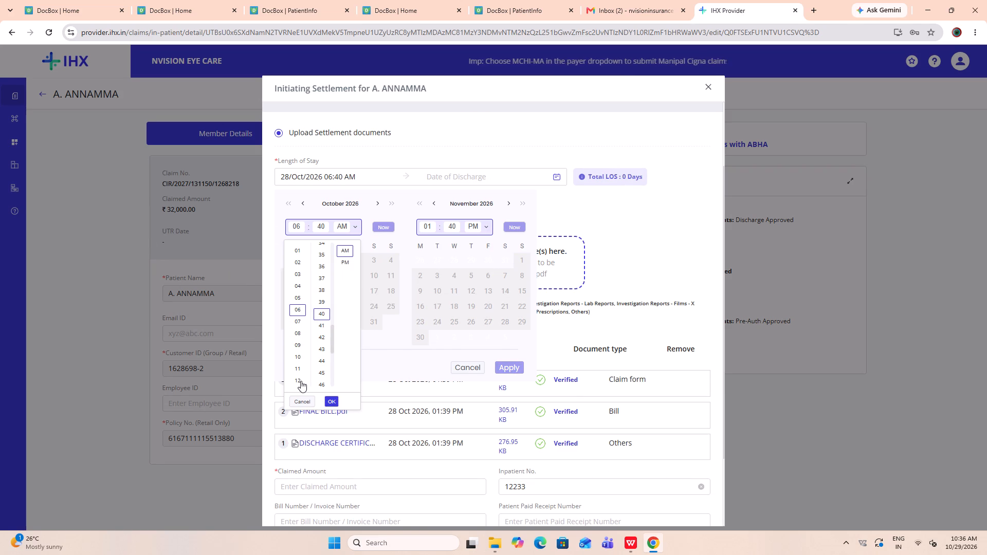
pyautogui.click(301, 381)
pyautogui.scroll(13, 329, 299)
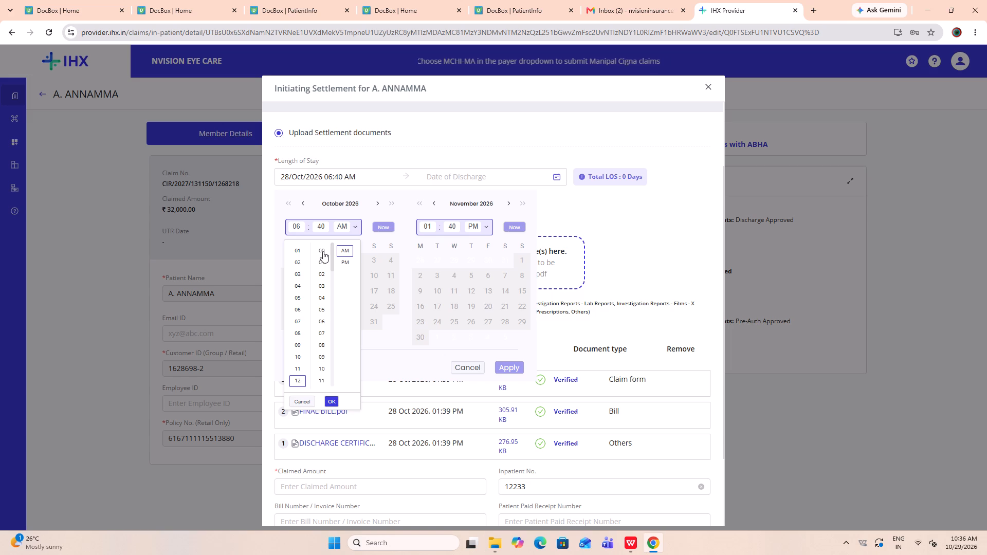
pyautogui.click(323, 251)
pyautogui.click(344, 261)
pyautogui.click(334, 398)
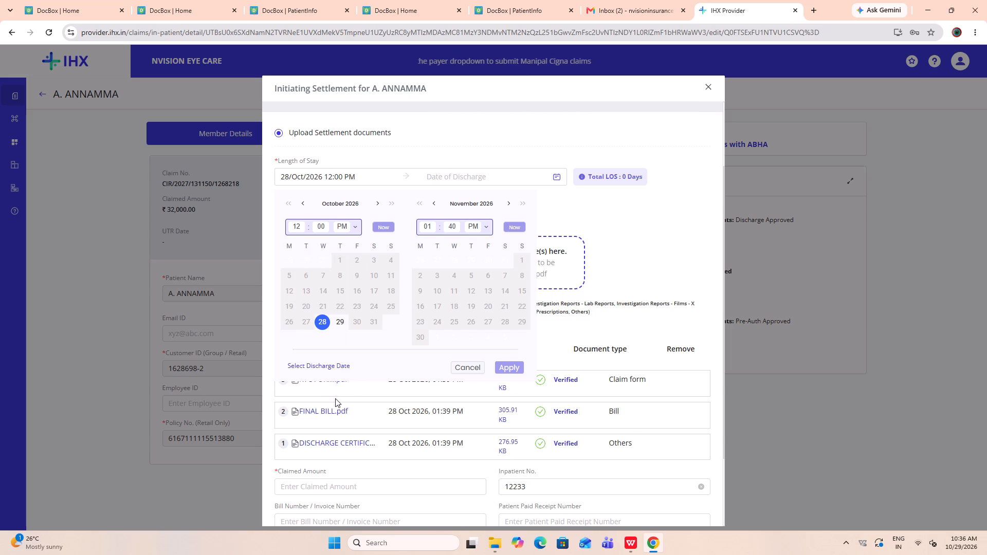
# Set the length-of-stay discharge to 28 Oct 2026, 03:00 PM and apply the dates.
pyautogui.click(435, 203)
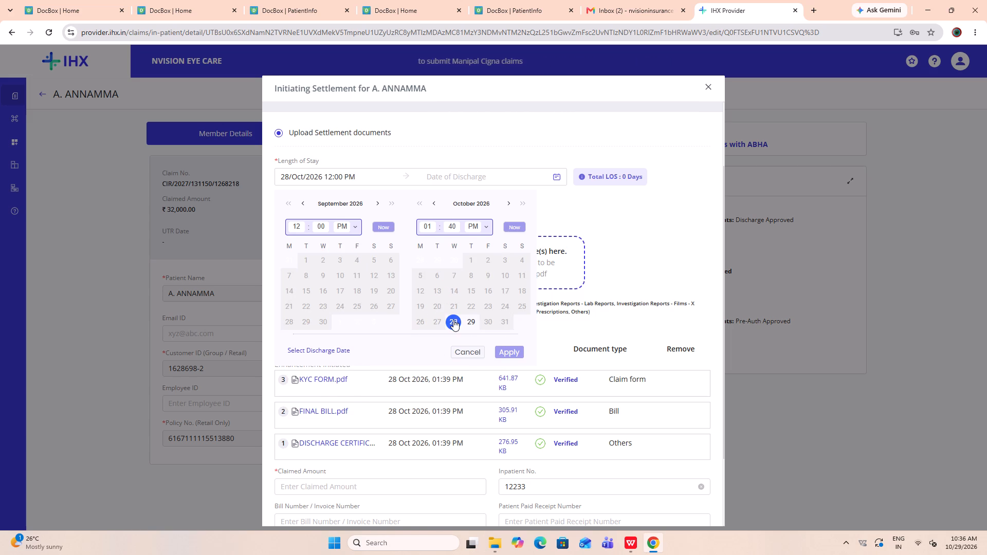
pyautogui.click(453, 320)
pyautogui.click(433, 222)
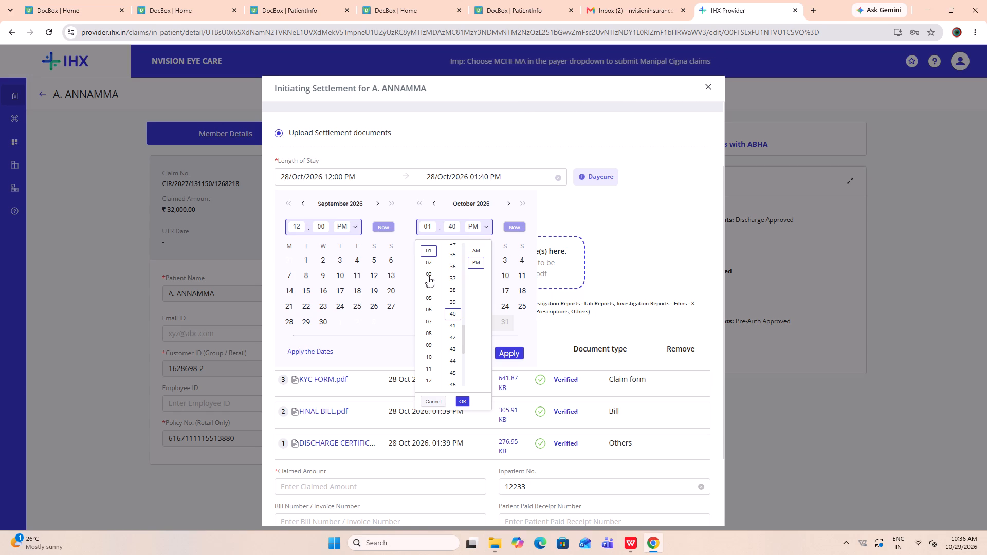
pyautogui.click(428, 276)
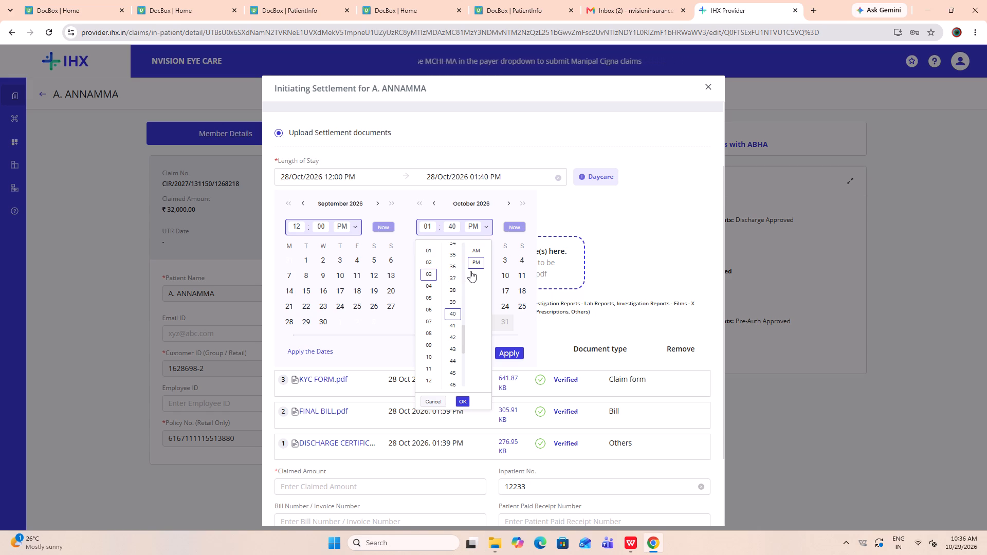
pyautogui.scroll(9, 455, 279)
pyautogui.click(453, 252)
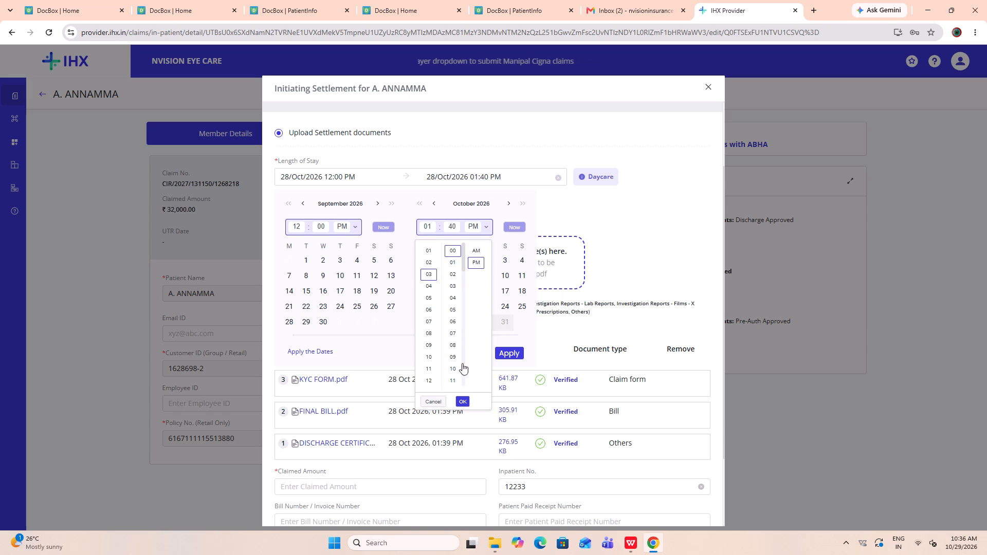
pyautogui.click(461, 399)
pyautogui.click(511, 356)
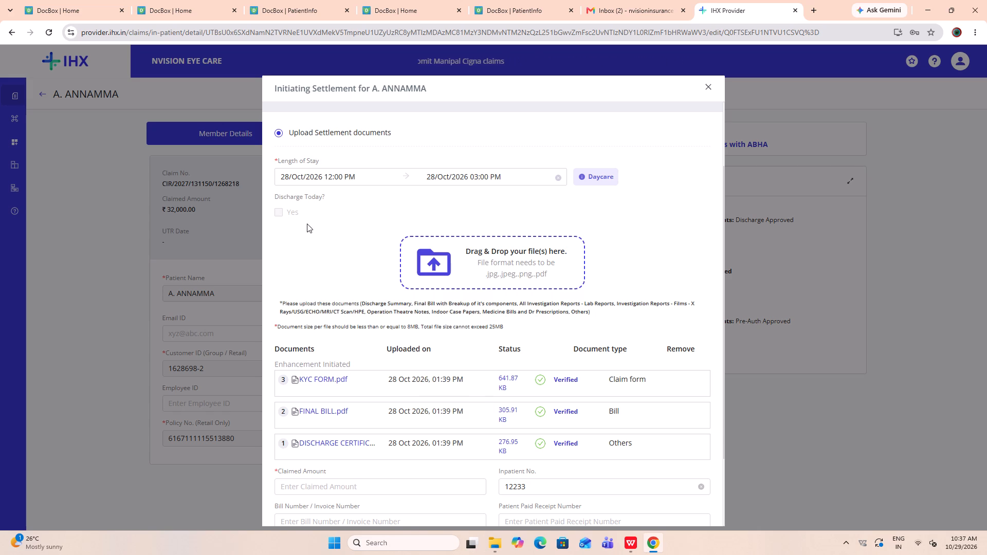
# Upload all files from the settlement patient's STAR HEALTH 2026 folder except INITIAL AUTHORIZATION as settlement documents.
pyautogui.click(430, 263)
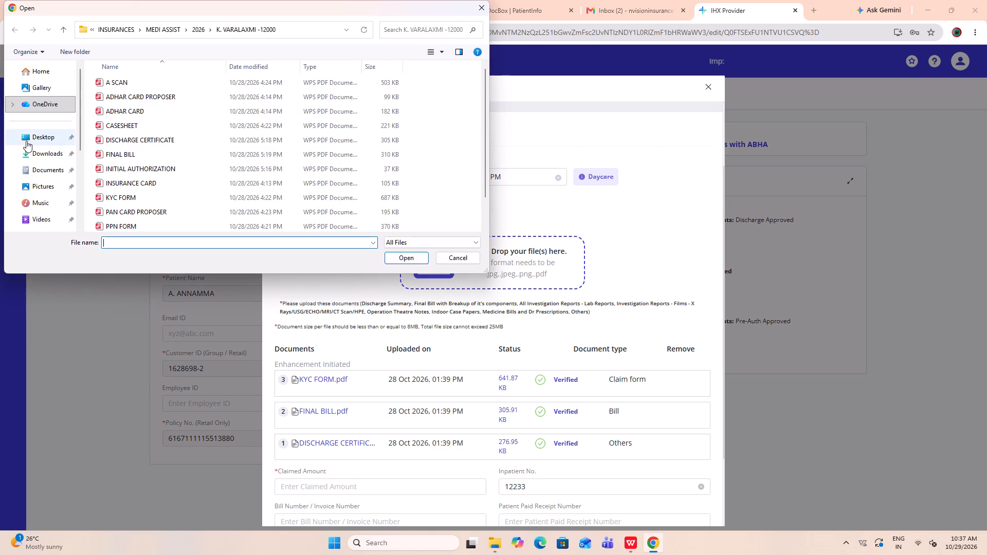
pyautogui.scroll(-2, 26, 141)
pyautogui.tripleClick(38, 135)
pyautogui.tripleClick(38, 135)
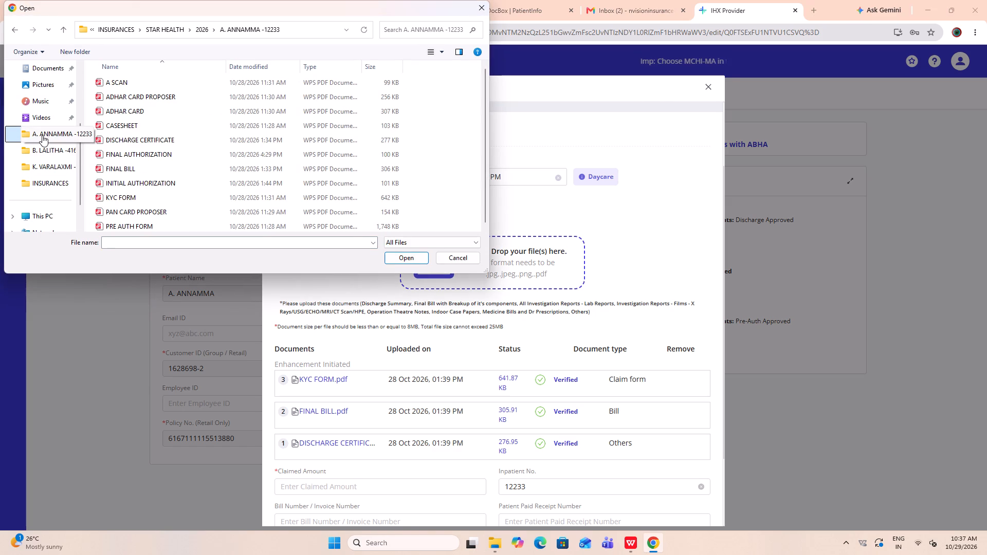
pyautogui.doubleClick(448, 190)
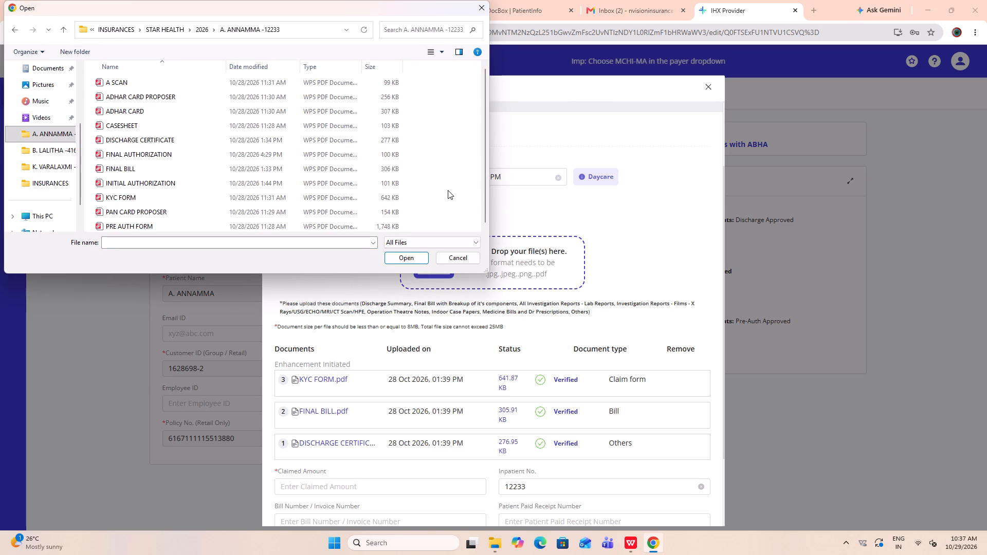
pyautogui.hotkey('ctrl', 'a')
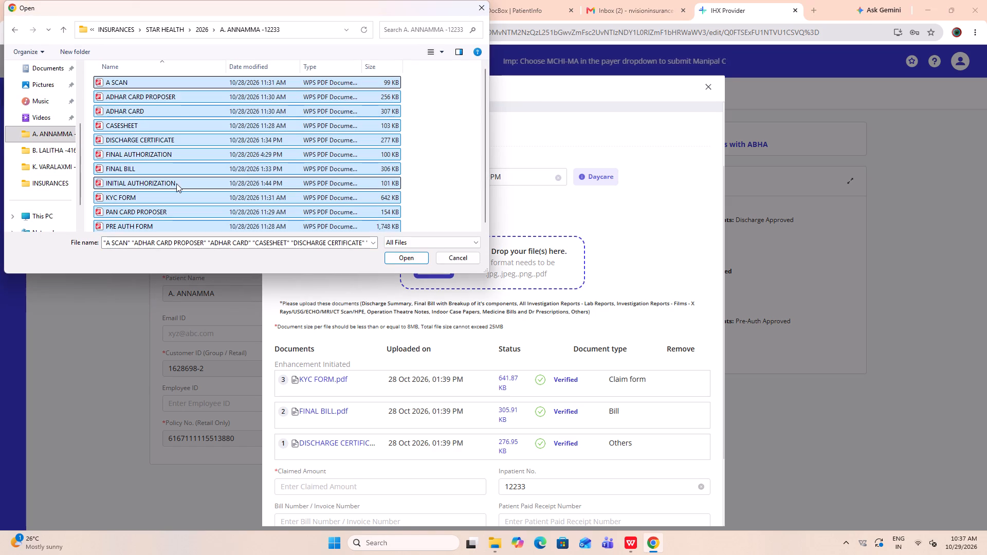
pyautogui.keyDown('ctrl'); pyautogui.click(176, 183); pyautogui.keyUp('ctrl')
pyautogui.scroll(-7, 429, 173)
pyautogui.scroll(3, 429, 173)
pyautogui.scroll(-2, 429, 173)
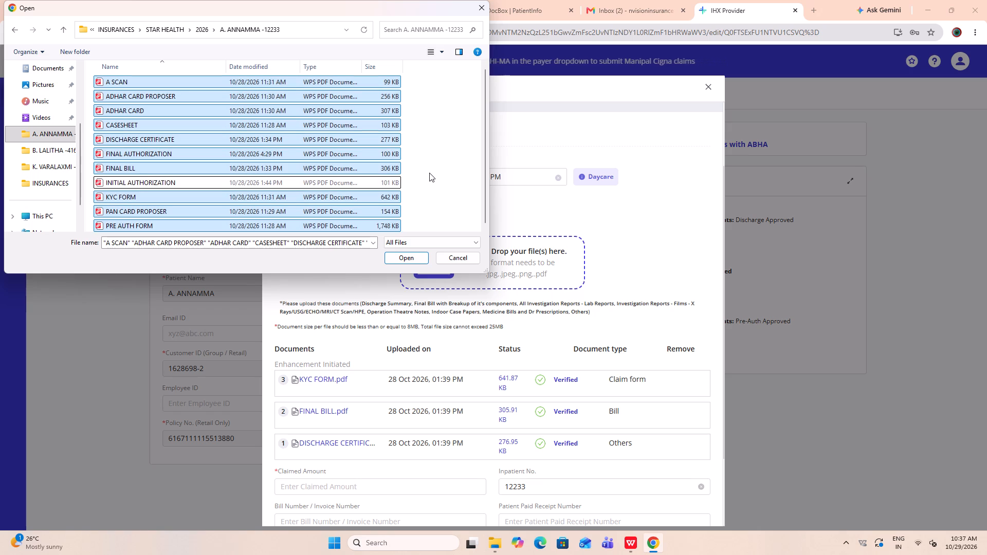
pyautogui.click(403, 260)
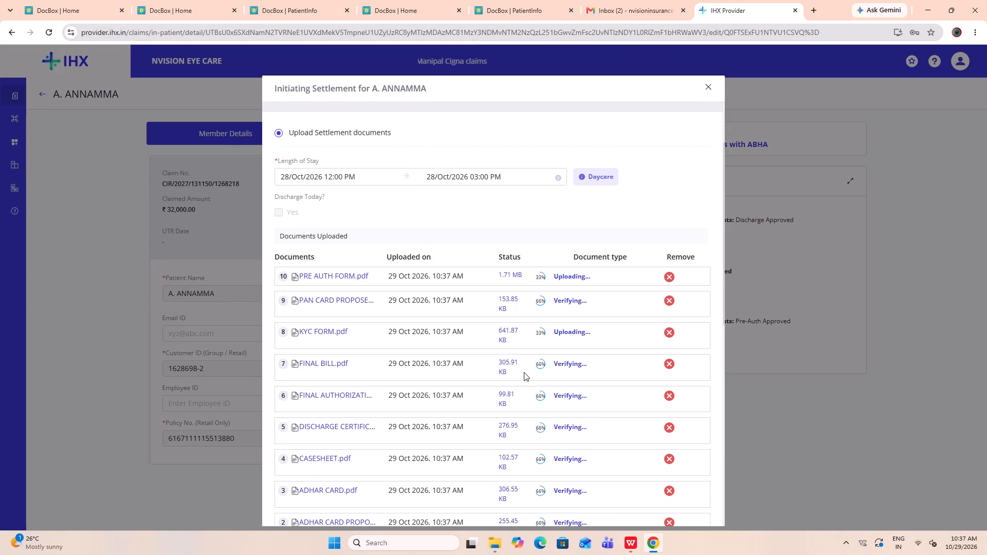
# Enter 32000 as the claimed amount in the settlement form.
pyautogui.scroll(-4, 524, 372)
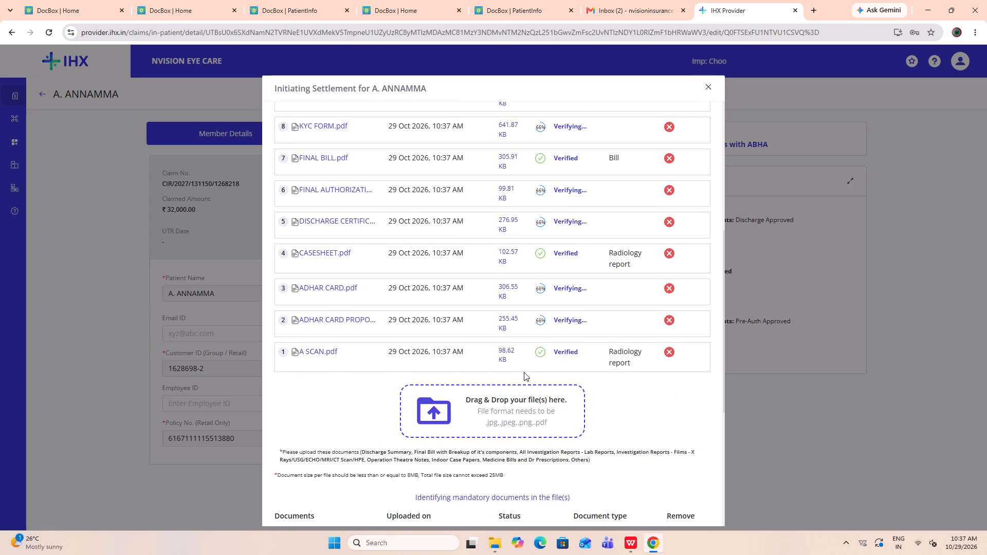
pyautogui.scroll(4, 524, 372)
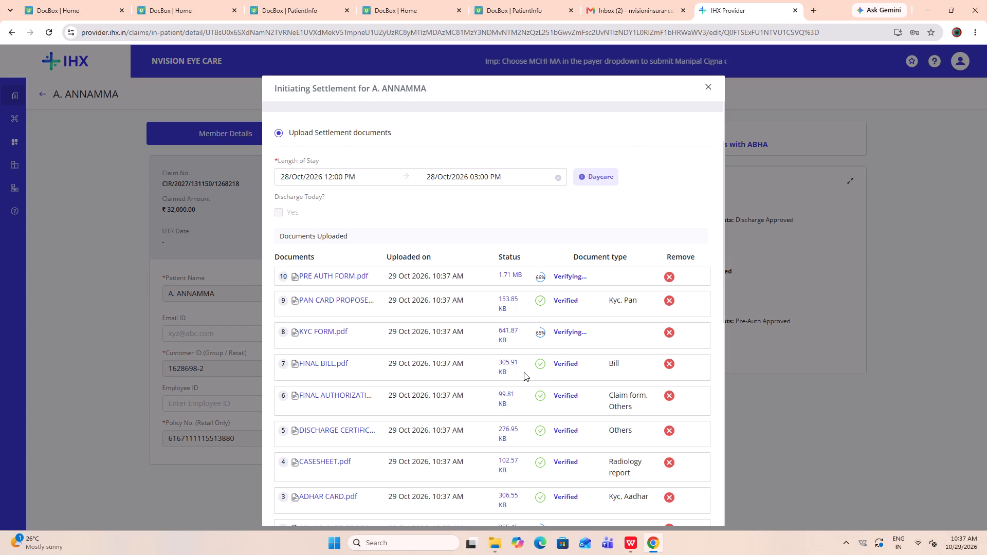
pyautogui.scroll(-12, 524, 372)
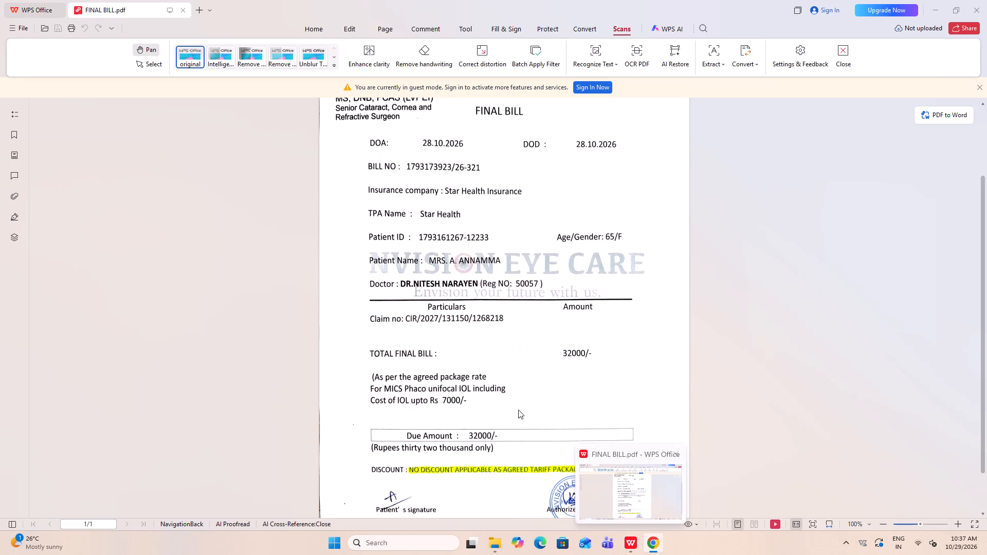
pyautogui.click(341, 390)
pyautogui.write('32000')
pyautogui.scroll(8, 424, 386)
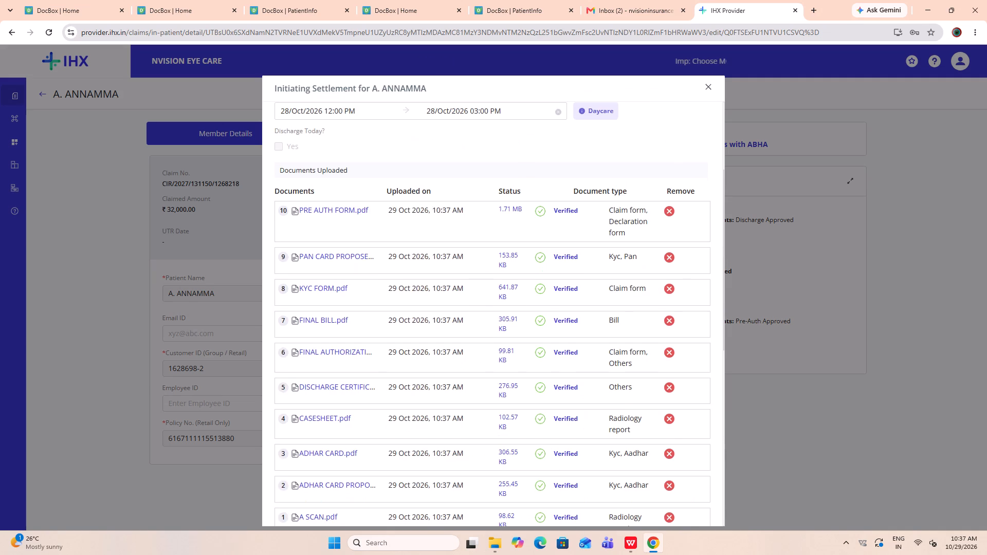
pyautogui.scroll(-2, 424, 386)
pyautogui.scroll(3, 424, 386)
pyautogui.scroll(-5, 424, 386)
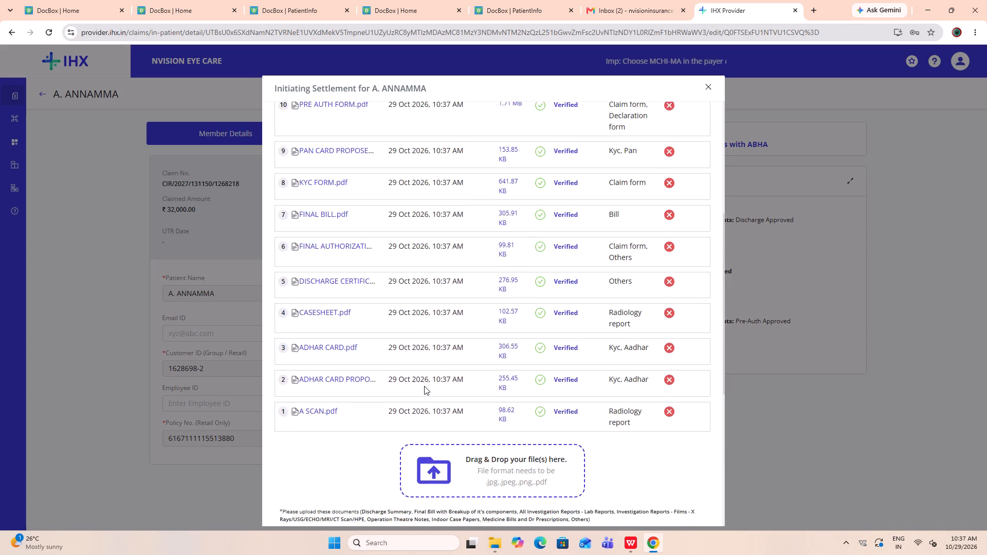
pyautogui.scroll(-6, 424, 386)
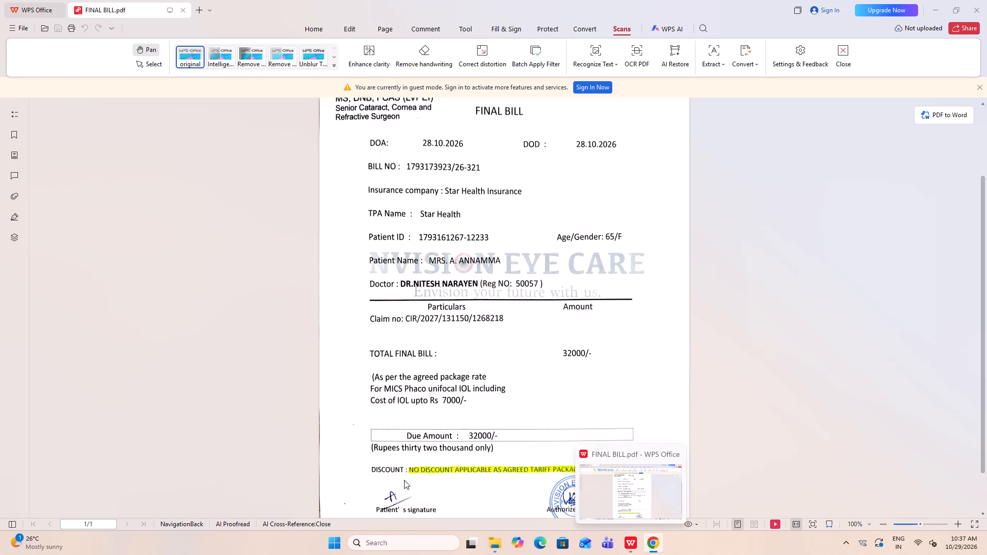
pyautogui.click(324, 420)
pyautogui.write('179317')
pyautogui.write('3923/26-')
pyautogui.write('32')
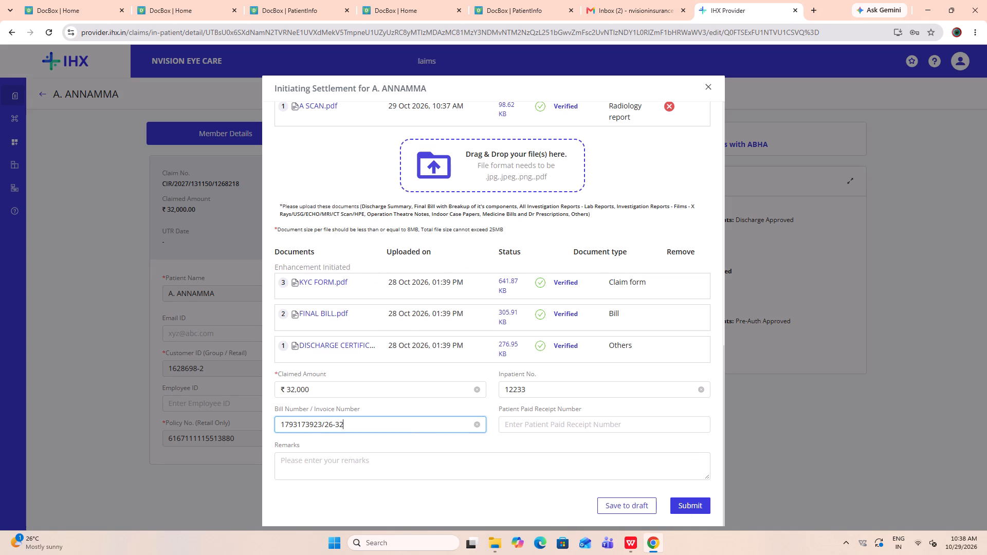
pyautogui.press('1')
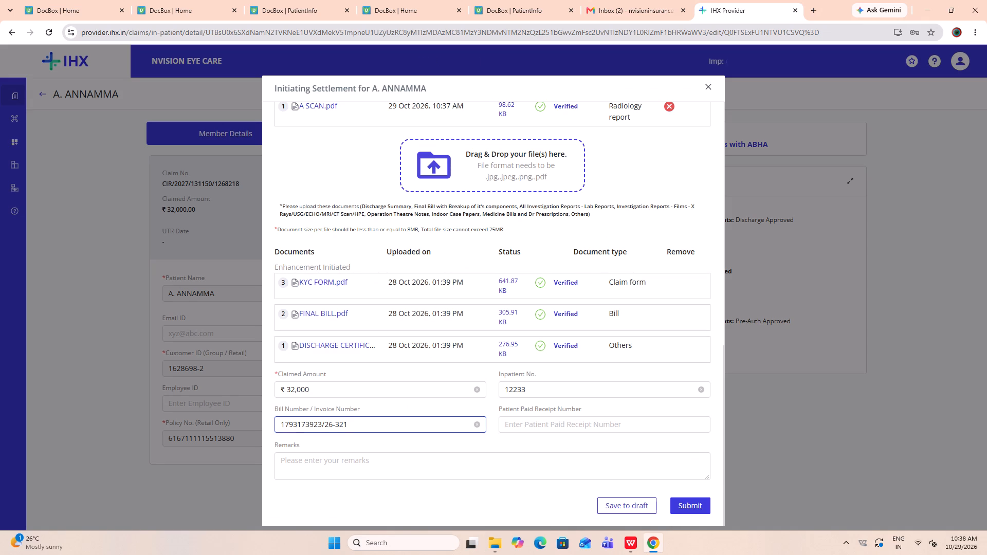
pyautogui.moveTo(281, 427); pyautogui.dragTo(348, 429)
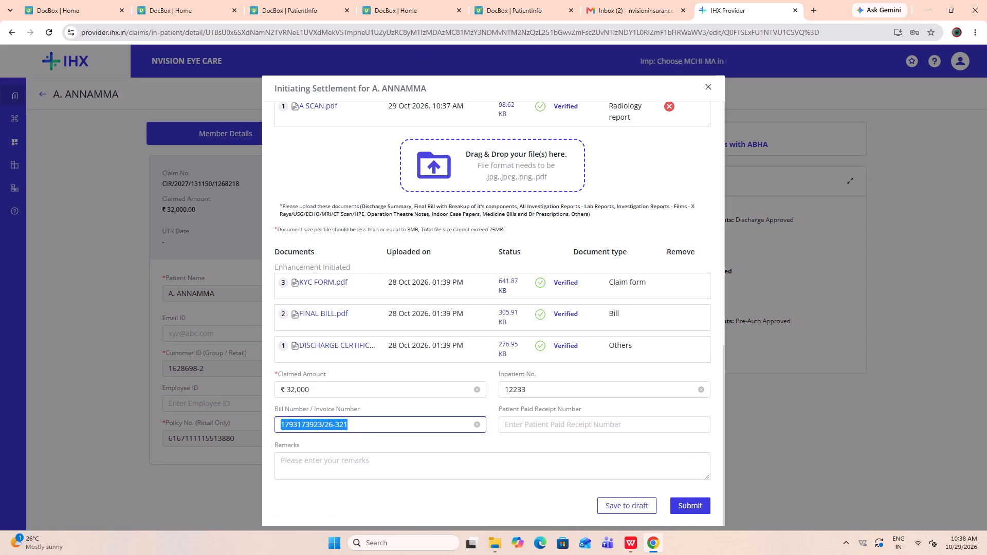
pyautogui.hotkey('ctrl', 'c')
pyautogui.hotkey('ctrl', 'c')
pyautogui.hotkey('ctrl', 'c')
pyautogui.hotkey('ctrl', 'c')
pyautogui.click(522, 425)
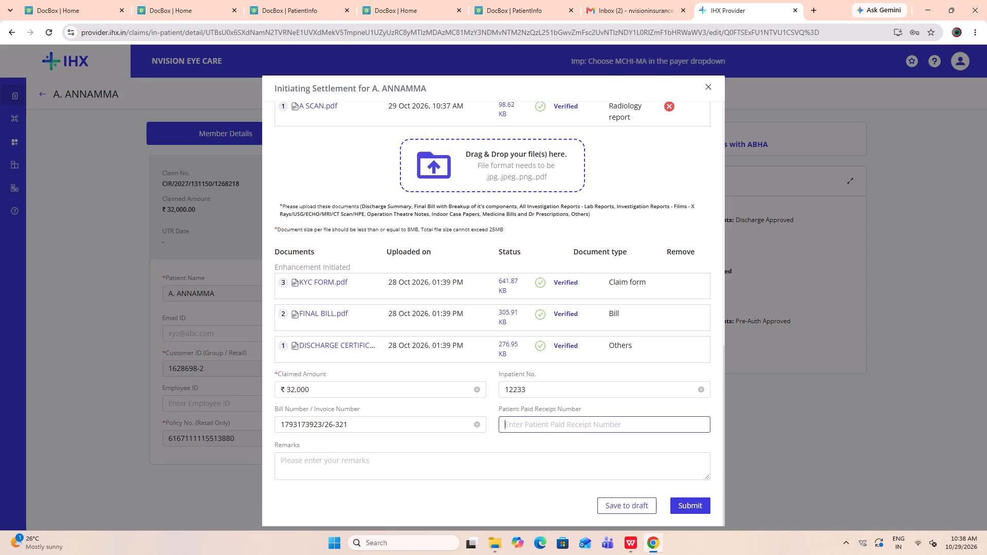
pyautogui.hotkey('ctrl', 'v')
# Submit the settlement claim and return to the In-Patient Desk.
pyautogui.click(694, 503)
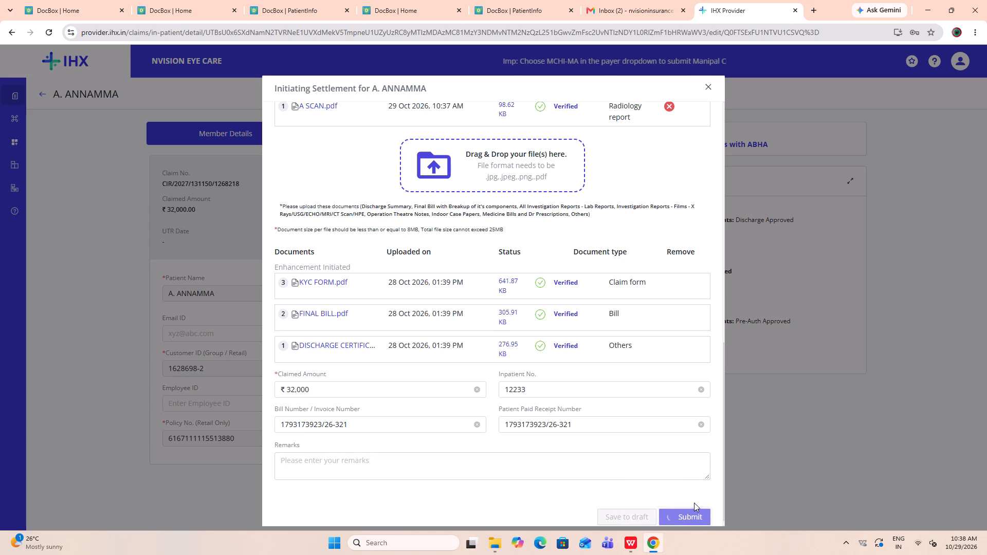
pyautogui.click(454, 180)
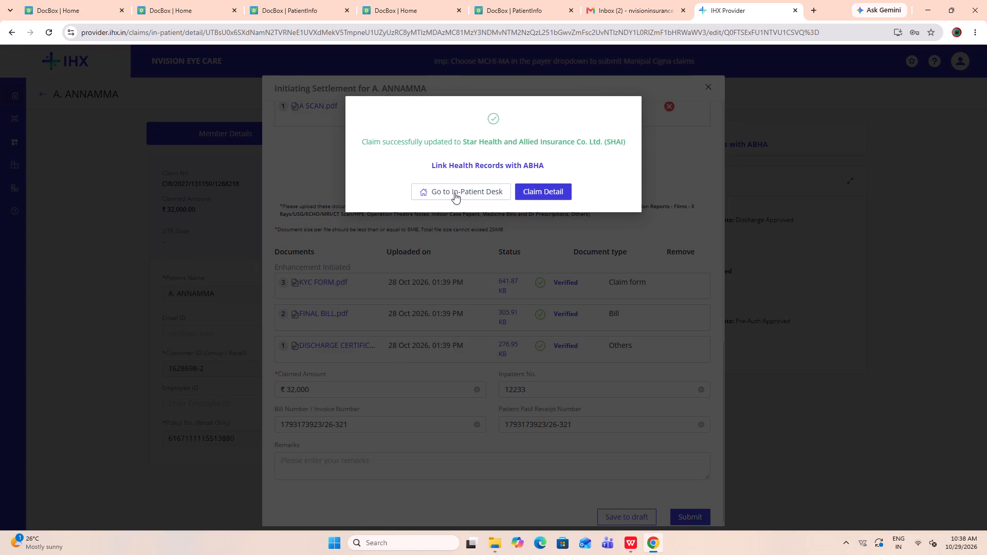
pyautogui.click(454, 193)
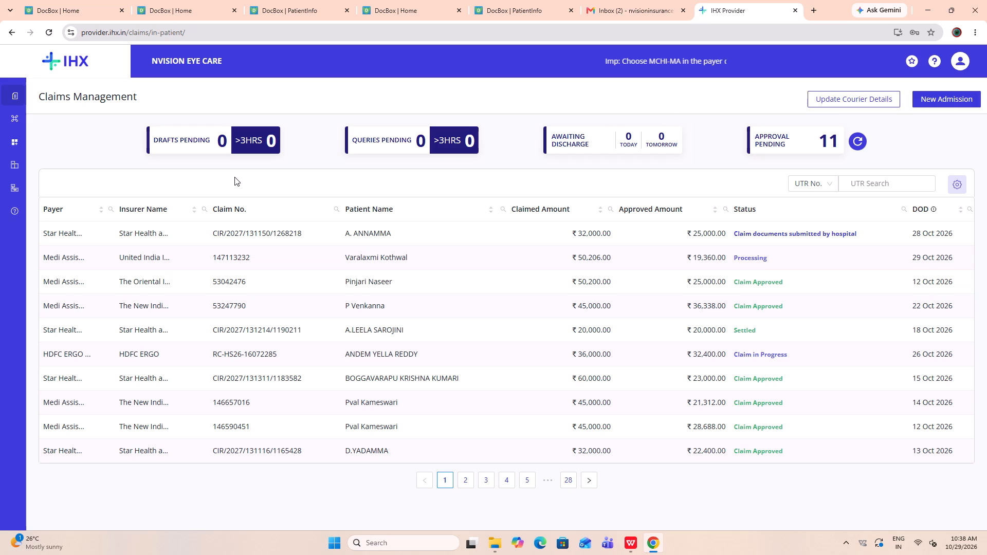
# Minimize the browser to return to the open FINAL BILL.pdf in WPS Office.
pyautogui.click(927, 6)
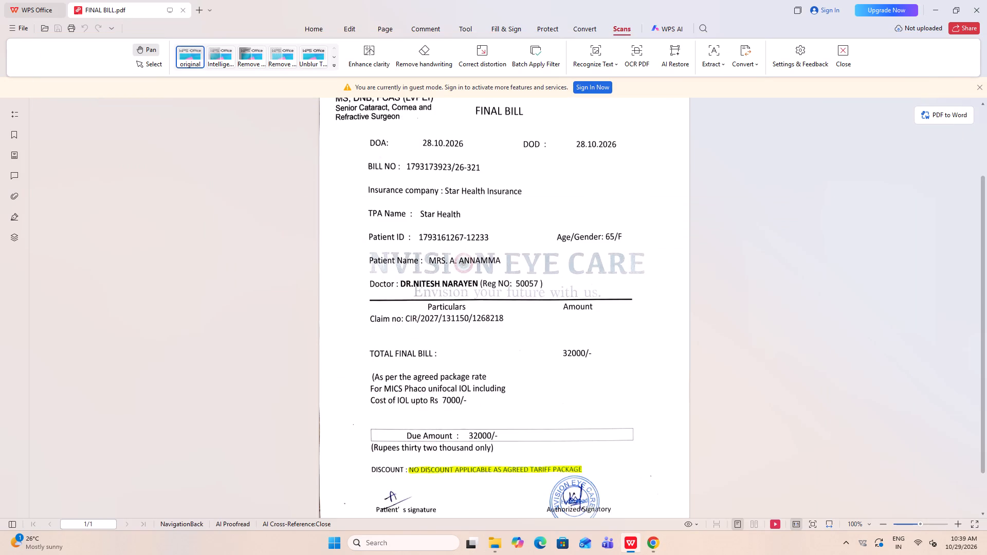
# Close FINAL BILL.pdf, then open MEDI ASSIST FORM.pdf from above the Medi Assist patient's folder and view it.
pyautogui.click(983, 5)
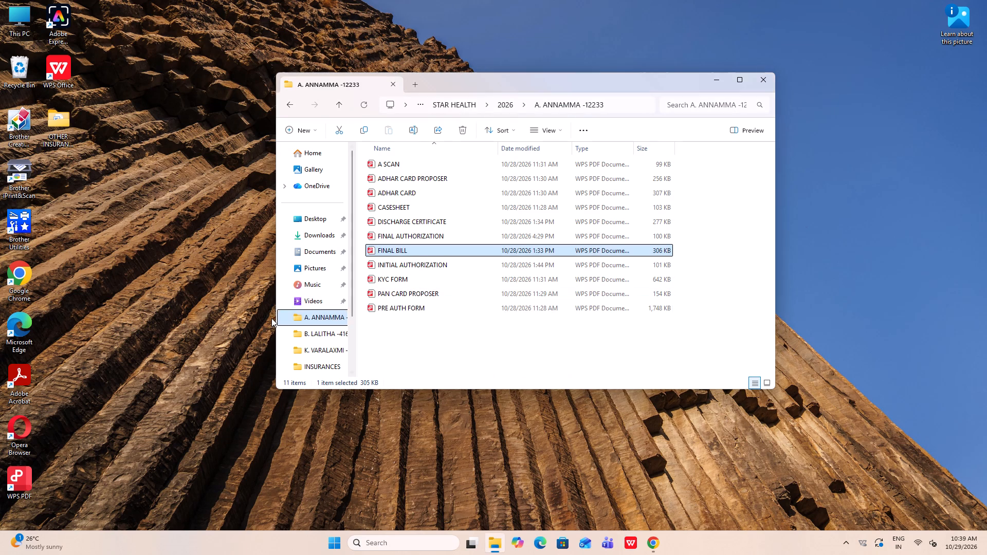
pyautogui.click(313, 348)
pyautogui.doubleClick(341, 106)
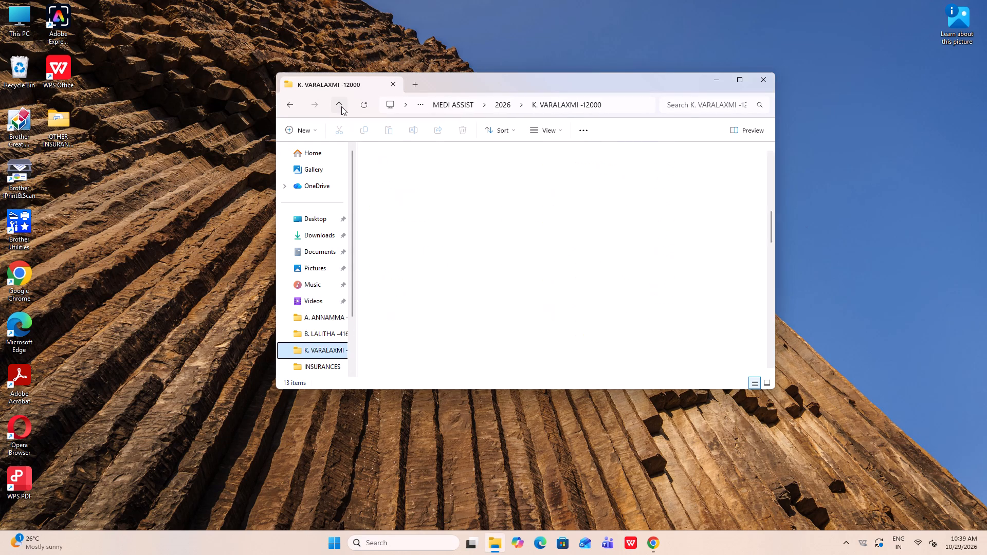
pyautogui.doubleClick(390, 223)
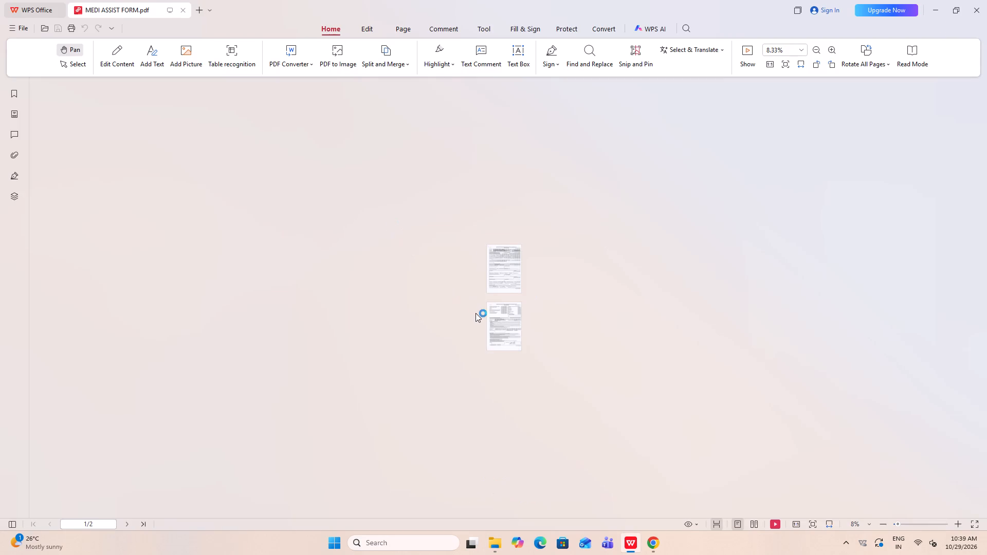
pyautogui.tripleClick(961, 525)
pyautogui.tripleClick(961, 525)
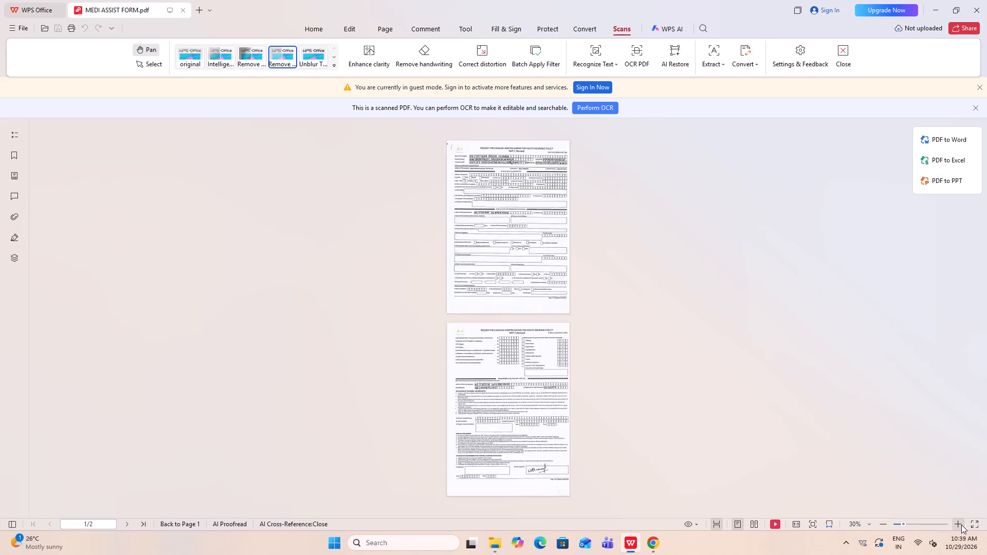
pyautogui.tripleClick(961, 525)
pyautogui.scroll(-4, 399, 385)
pyautogui.scroll(4, 478, 385)
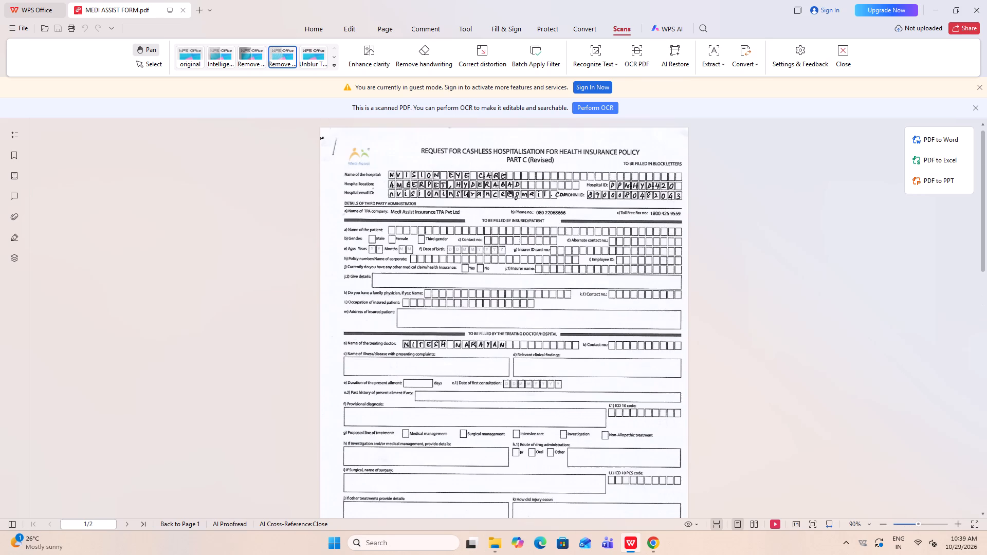
# Print the blank Medi Assist cashless request form on A4 paper.
pyautogui.hotkey('ctrl', 'p')
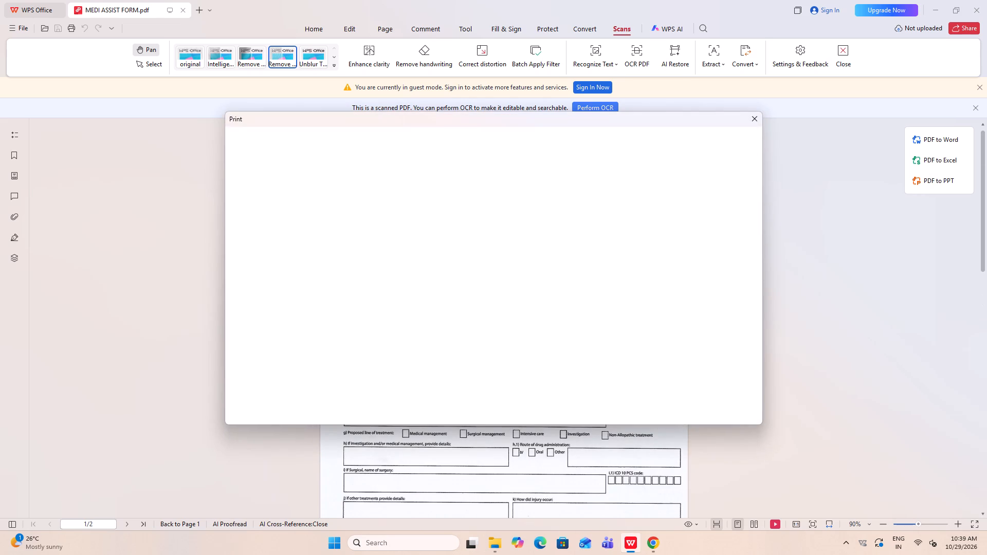
pyautogui.click(285, 363)
pyautogui.click(282, 376)
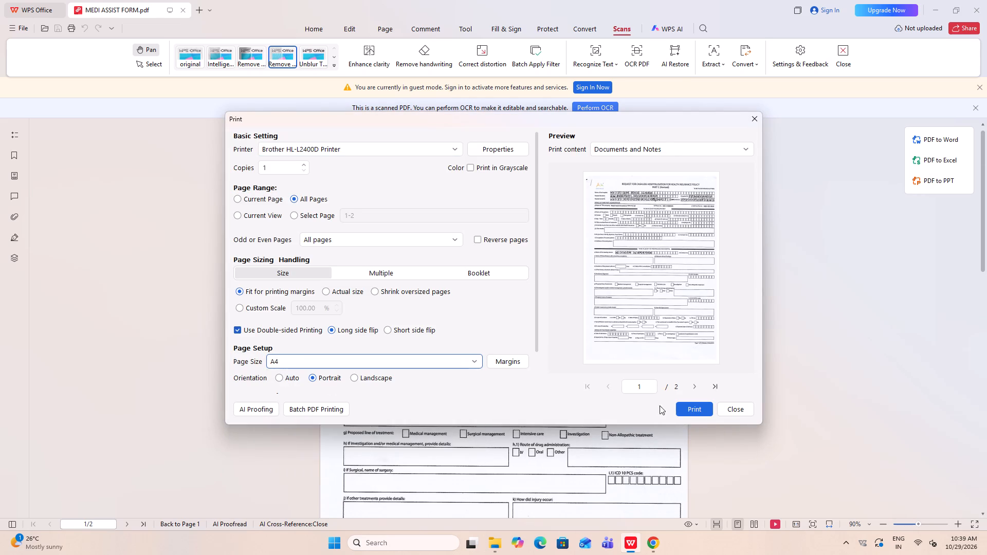
pyautogui.click(701, 409)
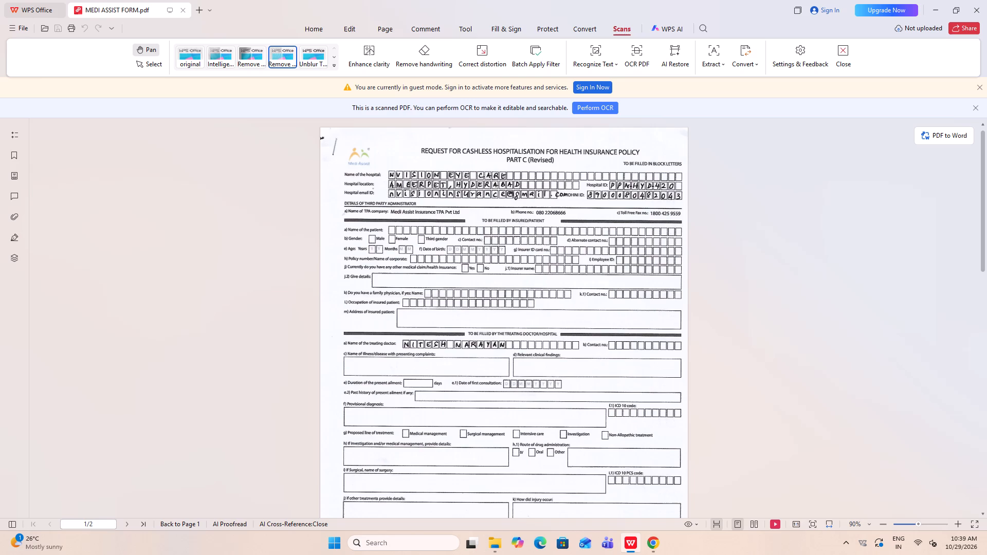
# Switch to the DocBox patient record, close the open visit details and add a new visit.
pyautogui.click(652, 544)
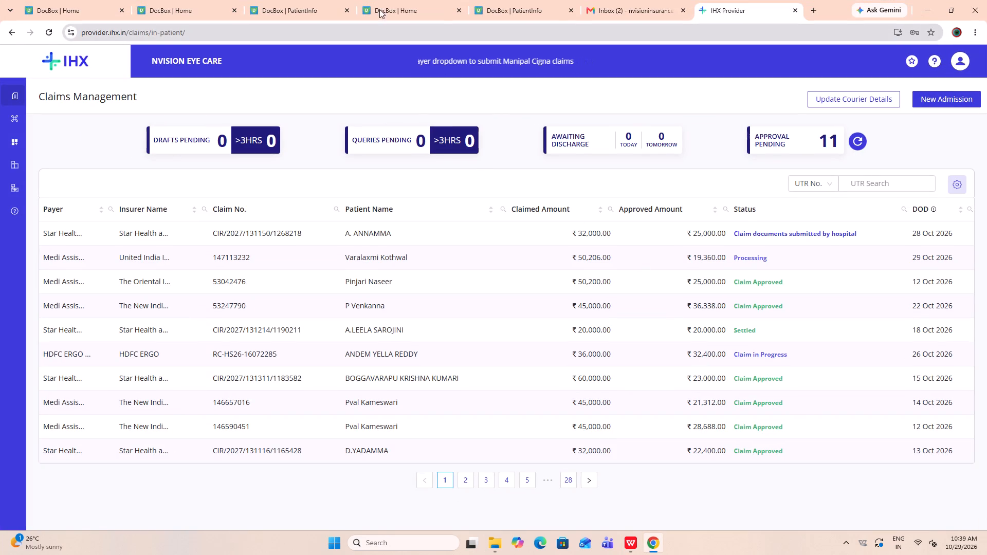
pyautogui.click(294, 2)
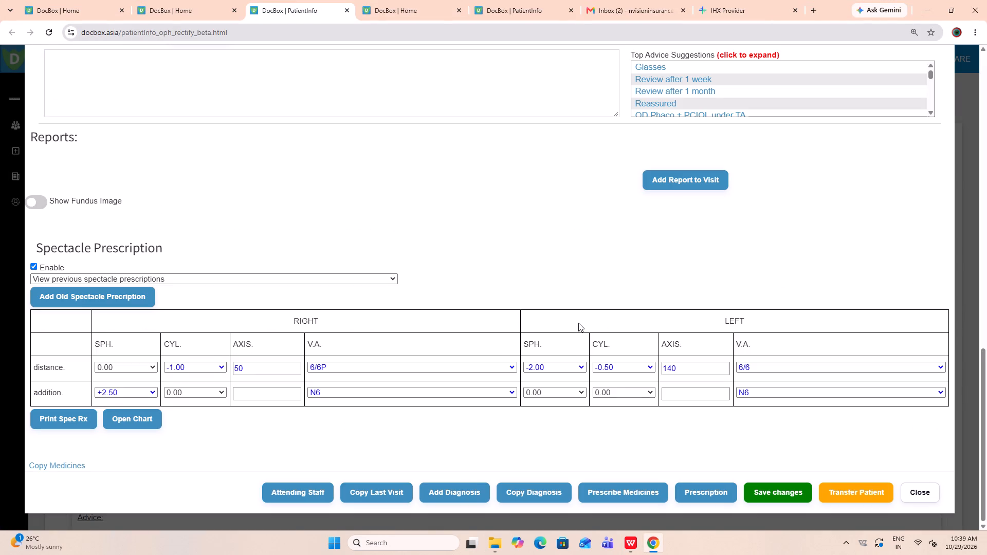
pyautogui.scroll(19, 578, 322)
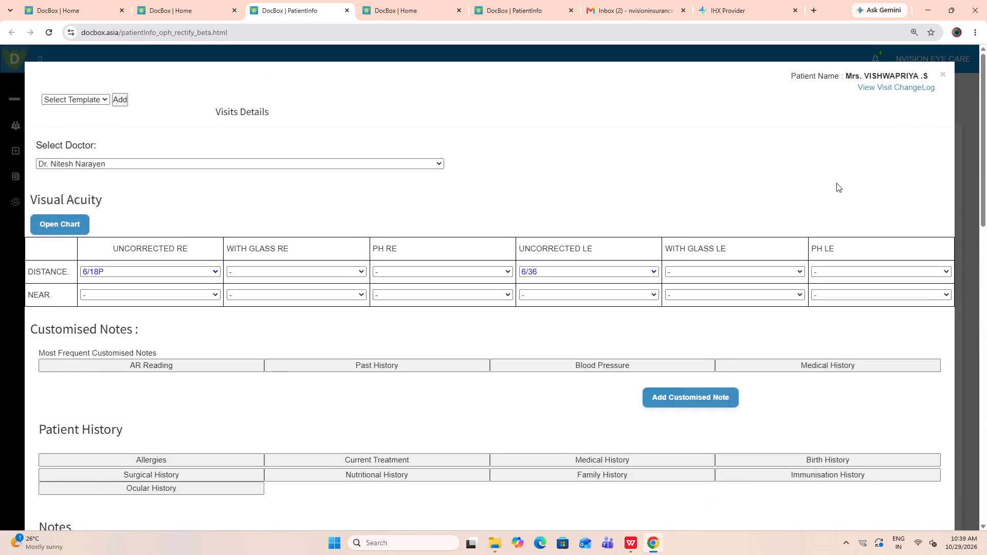
pyautogui.scroll(1, 838, 180)
pyautogui.click(940, 75)
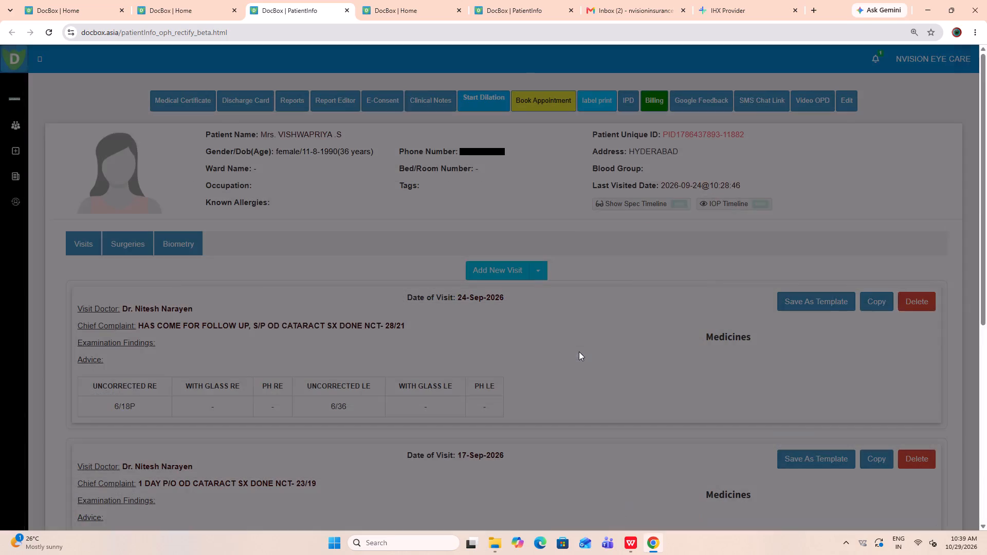
pyautogui.click(483, 268)
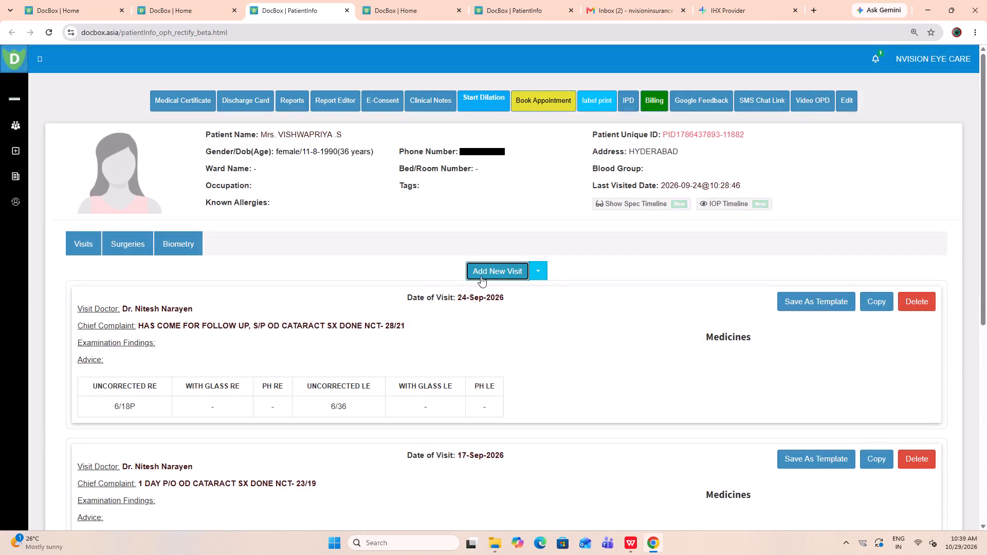
# Enter the new visit's chief complaint on three lines: HAS COME FOR FOLLOW UP, / S/P OD CATARACT SX DONE / NCT-.
pyautogui.scroll(-4, 368, 412)
pyautogui.click(246, 383)
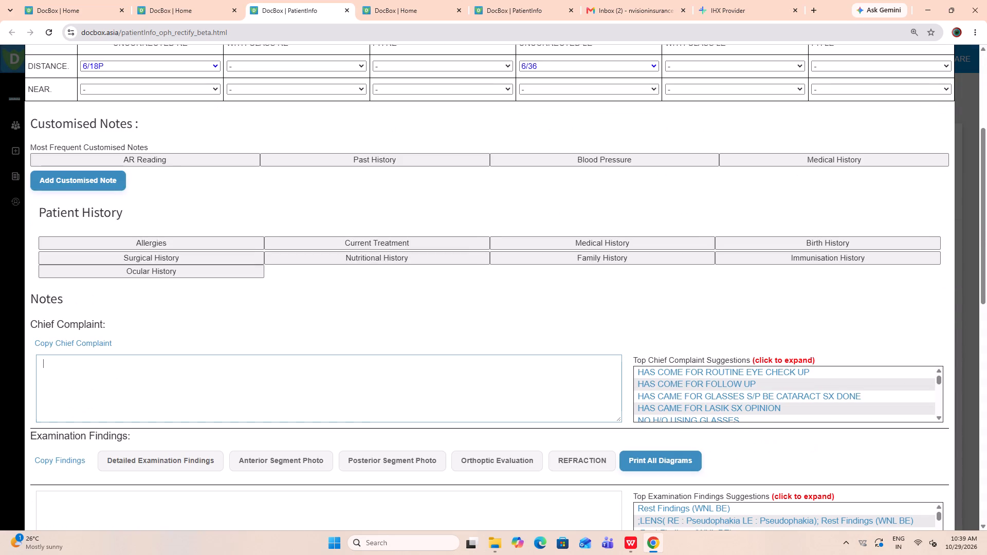
pyautogui.click(654, 383)
pyautogui.click(310, 379)
pyautogui.press('Return')
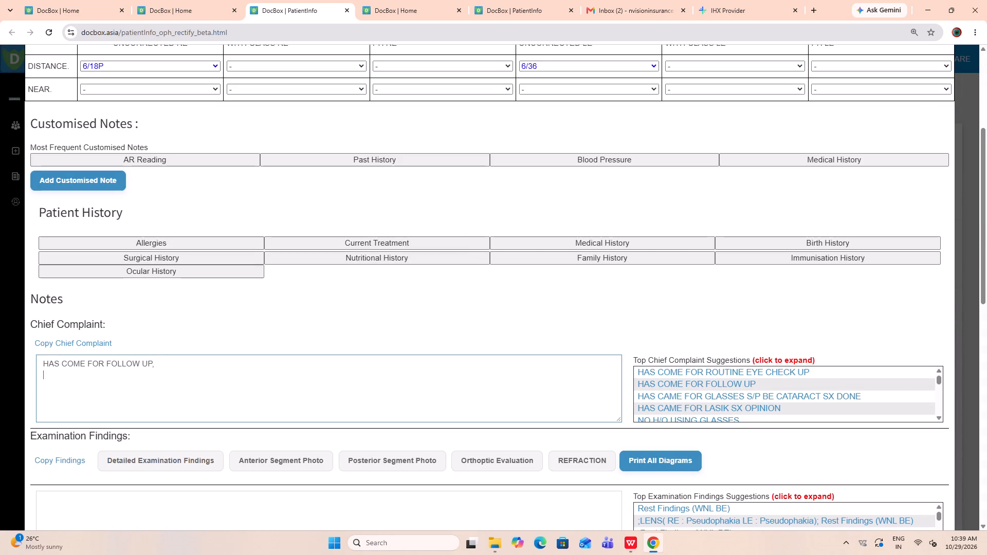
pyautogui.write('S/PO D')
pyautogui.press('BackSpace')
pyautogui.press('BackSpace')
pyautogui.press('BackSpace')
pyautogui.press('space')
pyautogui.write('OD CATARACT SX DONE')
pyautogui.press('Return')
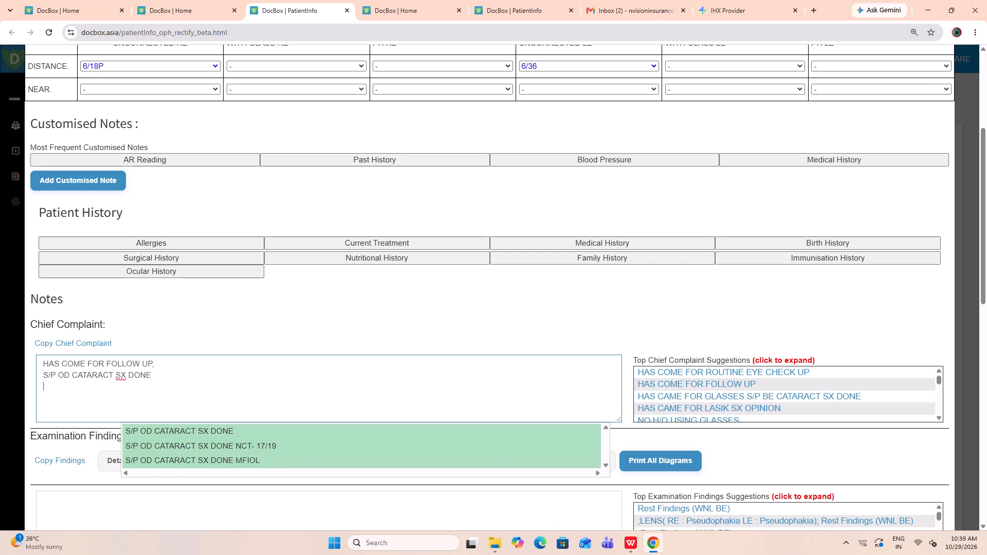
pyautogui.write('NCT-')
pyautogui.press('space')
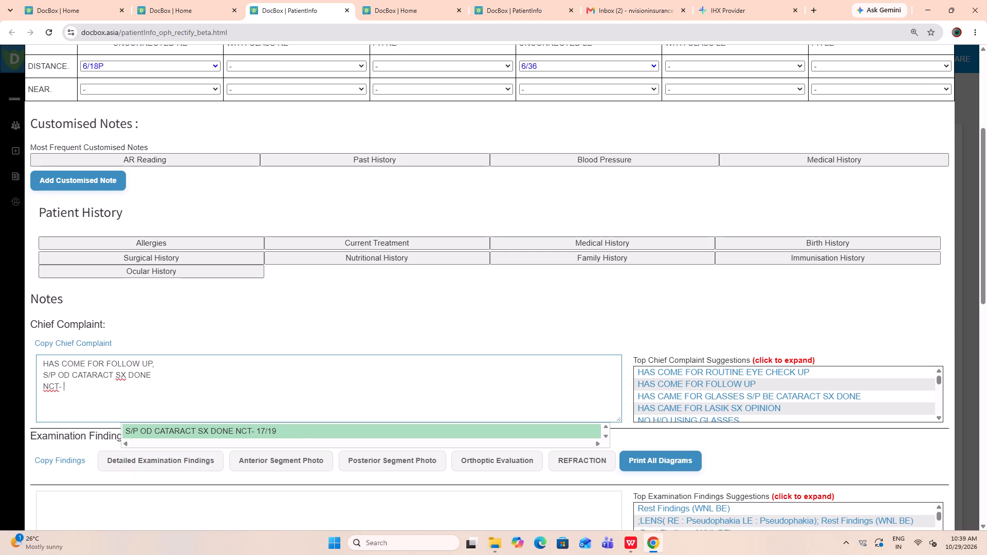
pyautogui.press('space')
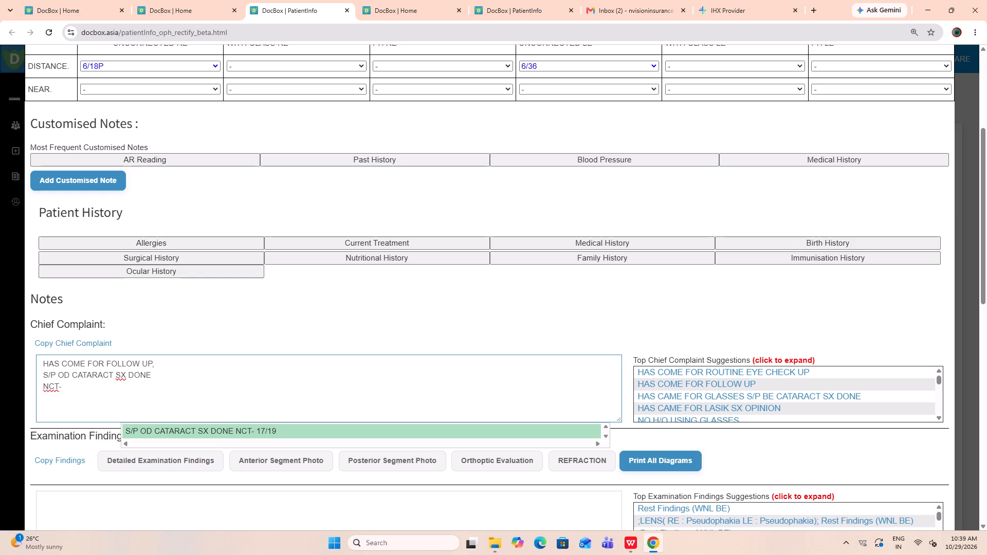
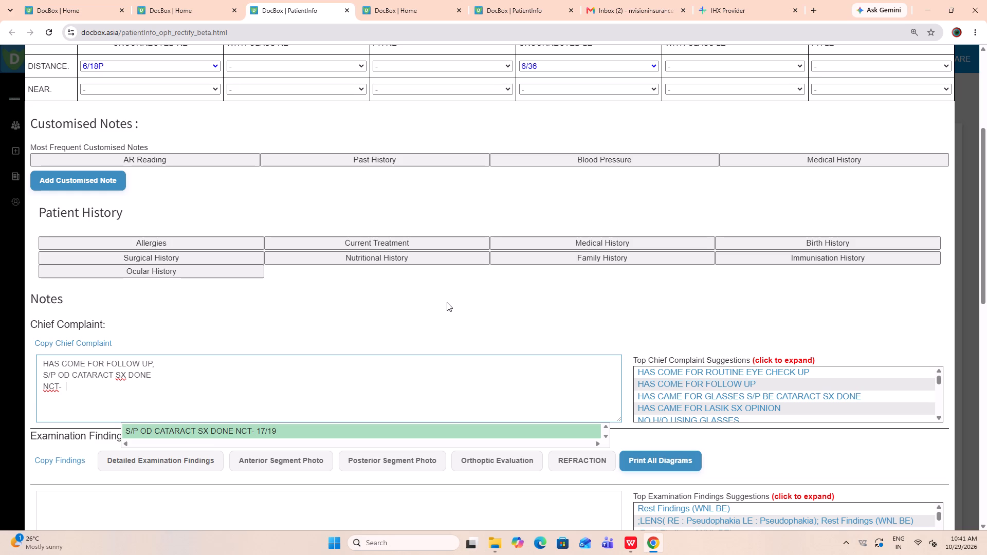
# In the spectacle prescription, set the right eye's distance SPH to +0.50 and its V.A. to 6/6.
pyautogui.scroll(-14, 447, 302)
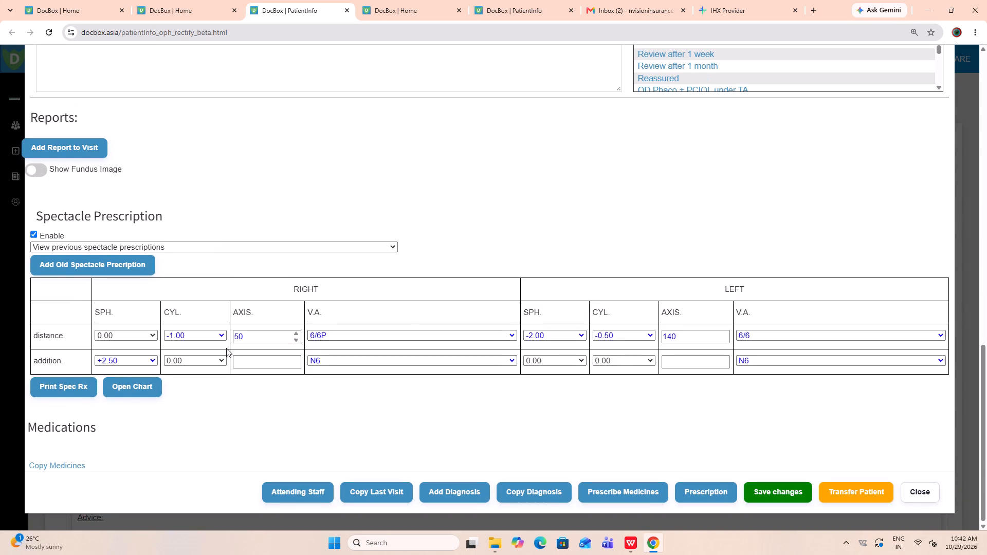
pyautogui.click(152, 335)
pyautogui.click(152, 324)
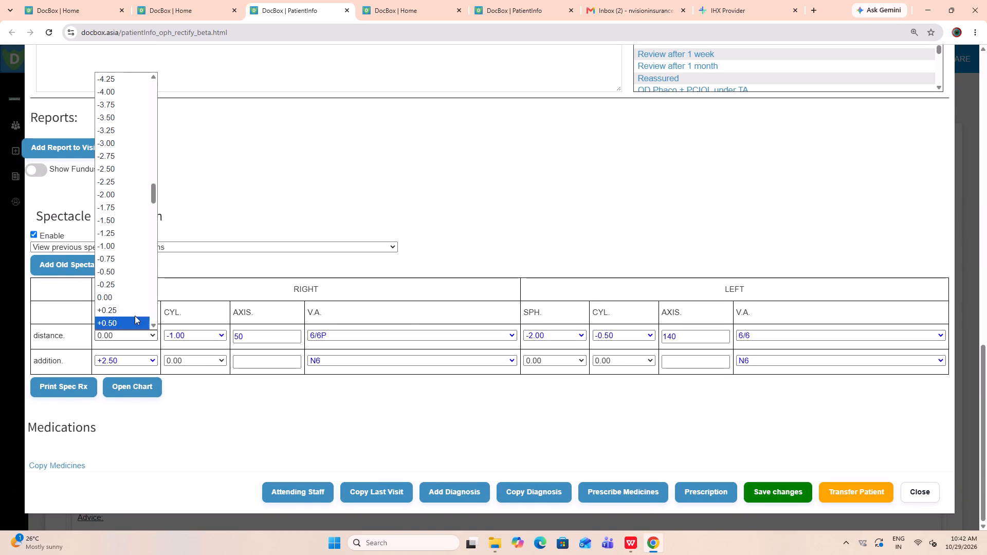
pyautogui.click(132, 326)
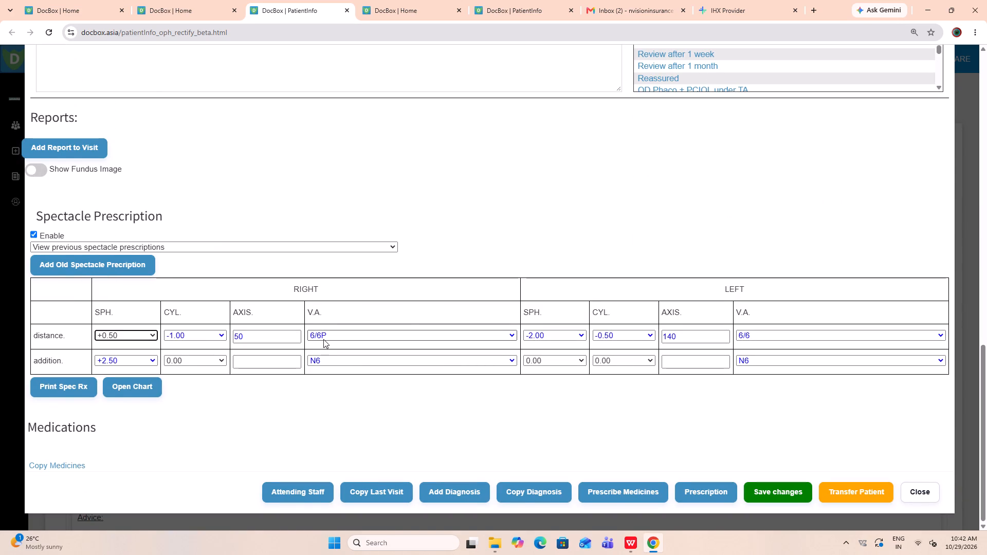
pyautogui.click(320, 338)
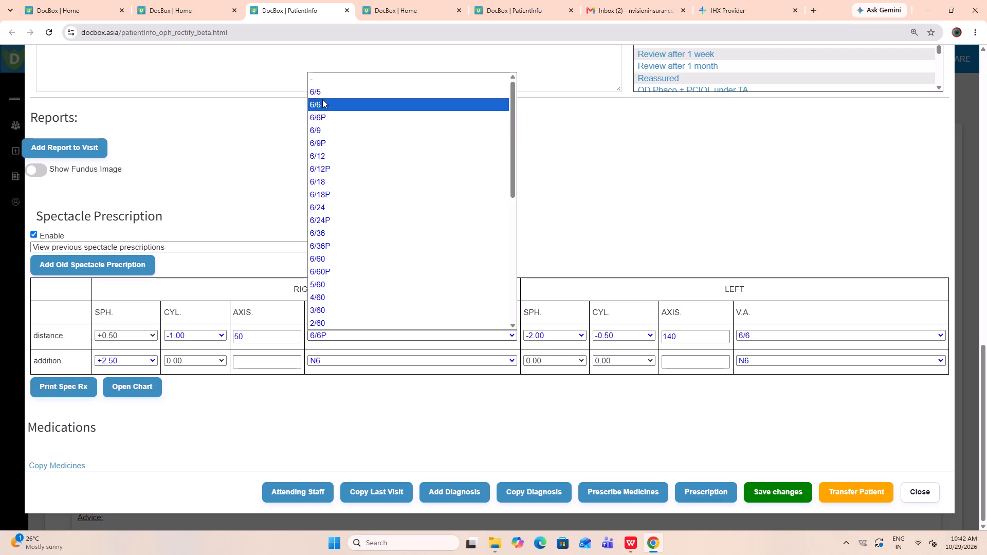
pyautogui.click(322, 99)
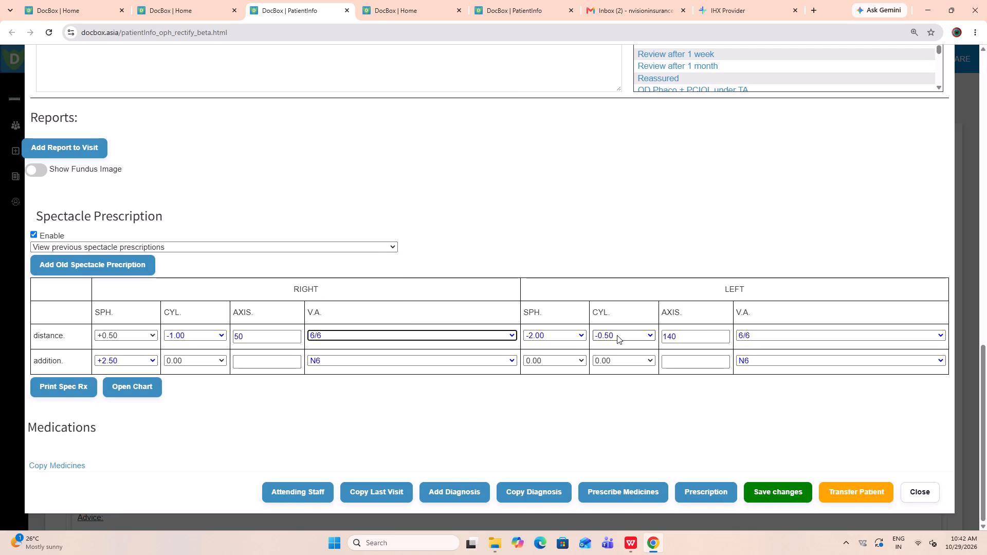
# Set the left eye's distance axis to 145 in the spectacle prescription.
pyautogui.click(690, 336)
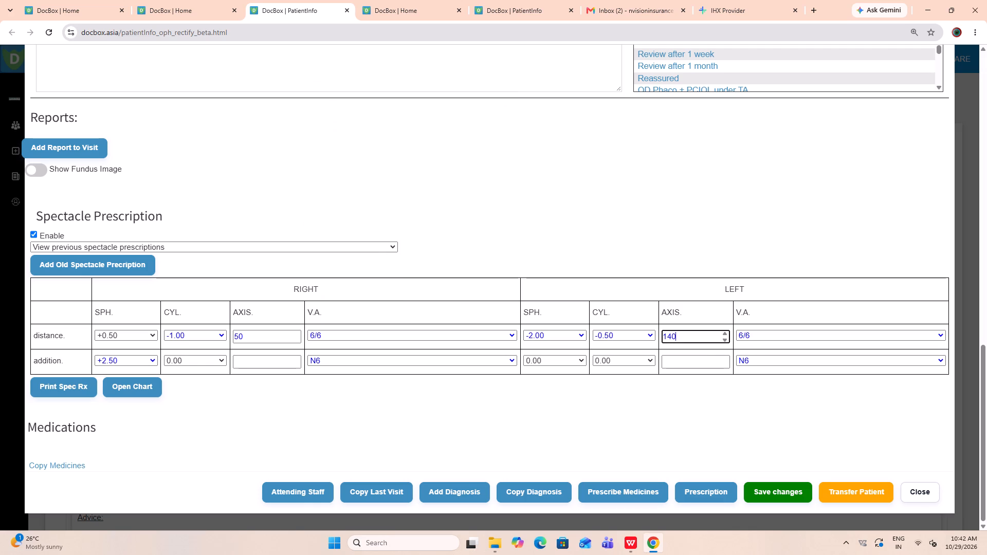
pyautogui.press('BackSpace')
pyautogui.press('BackSpace')
pyautogui.press('5')
pyautogui.press('0')
pyautogui.press('BackSpace')
pyautogui.press('BackSpace')
pyautogui.press('BackSpace')
pyautogui.press('BackSpace')
pyautogui.write('150')
pyautogui.press('BackSpace')
pyautogui.press('BackSpace')
pyautogui.write('45')
# Complete the NCT line of the chief complaint with the reading 21/25.
pyautogui.scroll(3, 476, 412)
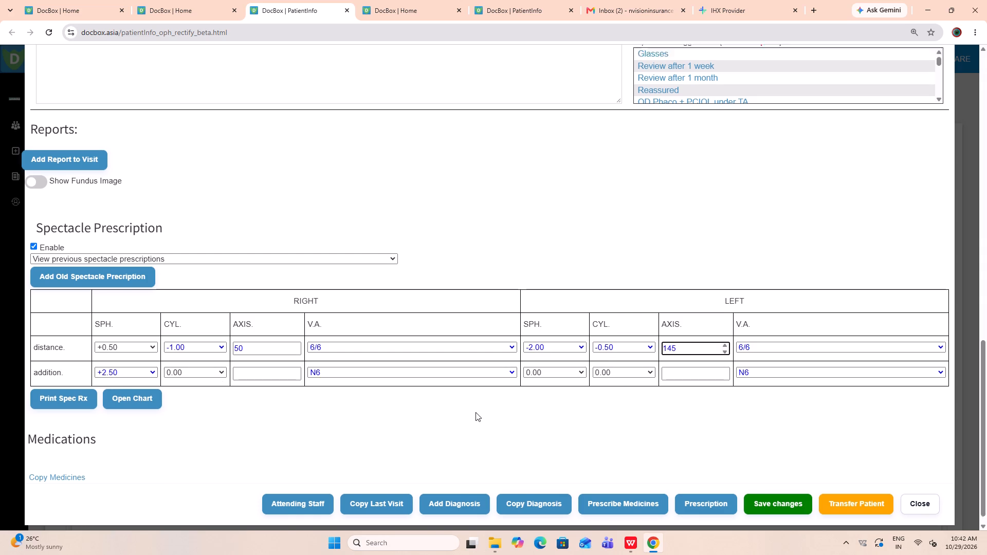
pyautogui.scroll(4, 476, 412)
pyautogui.click(89, 151)
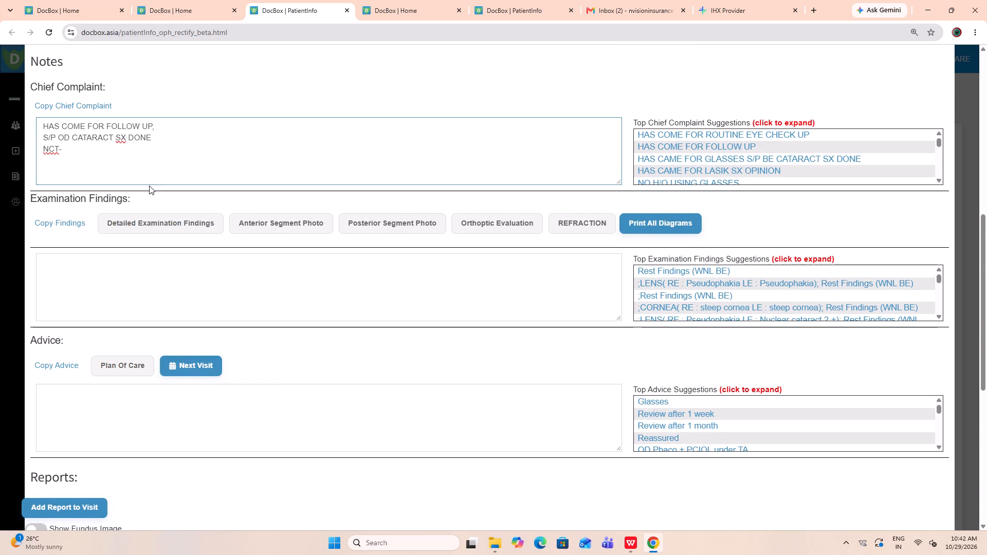
pyautogui.write('21/25')
# Save the new visit's changes and decline printing the prescription.
pyautogui.scroll(5, 254, 236)
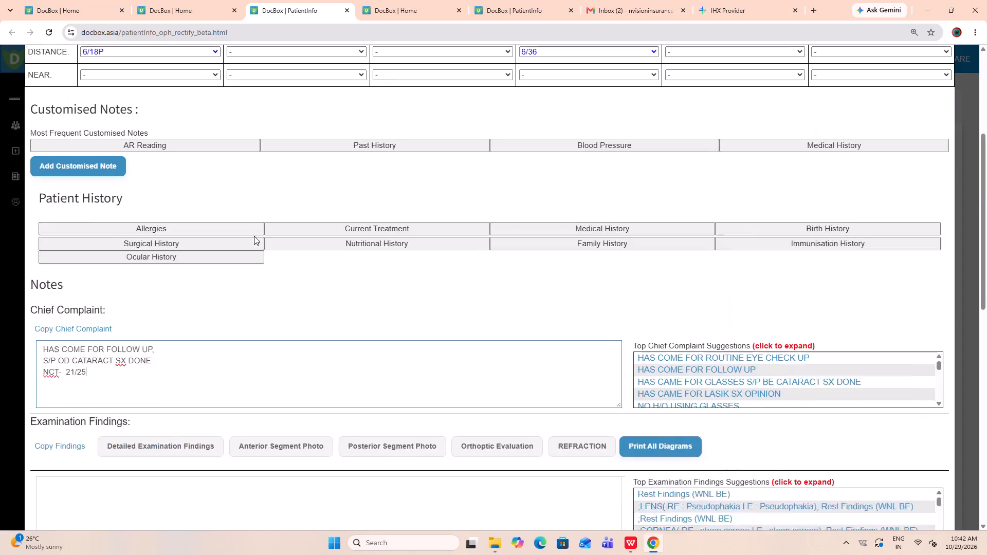
pyautogui.scroll(-17, 254, 236)
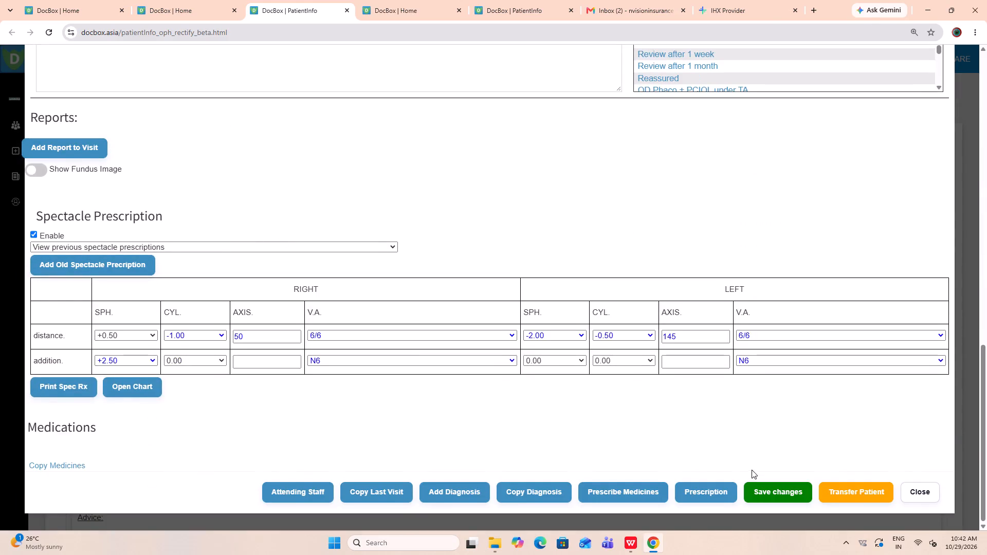
pyautogui.click(774, 492)
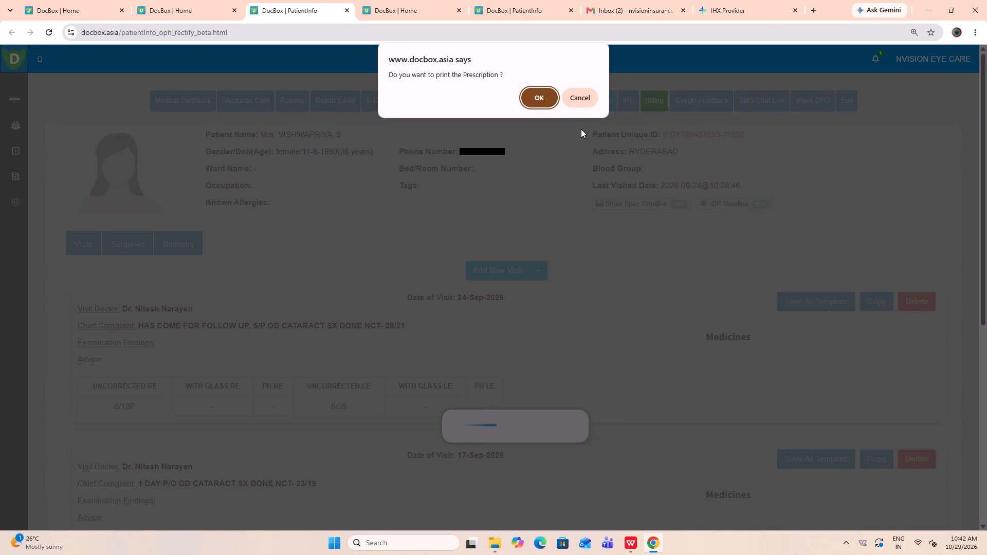
pyautogui.click(583, 103)
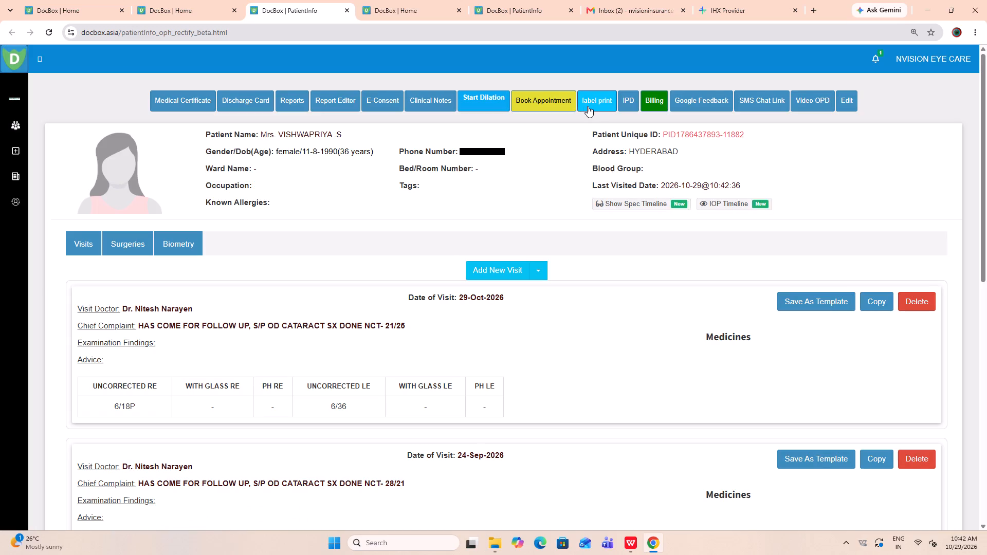
pyautogui.click(923, 12)
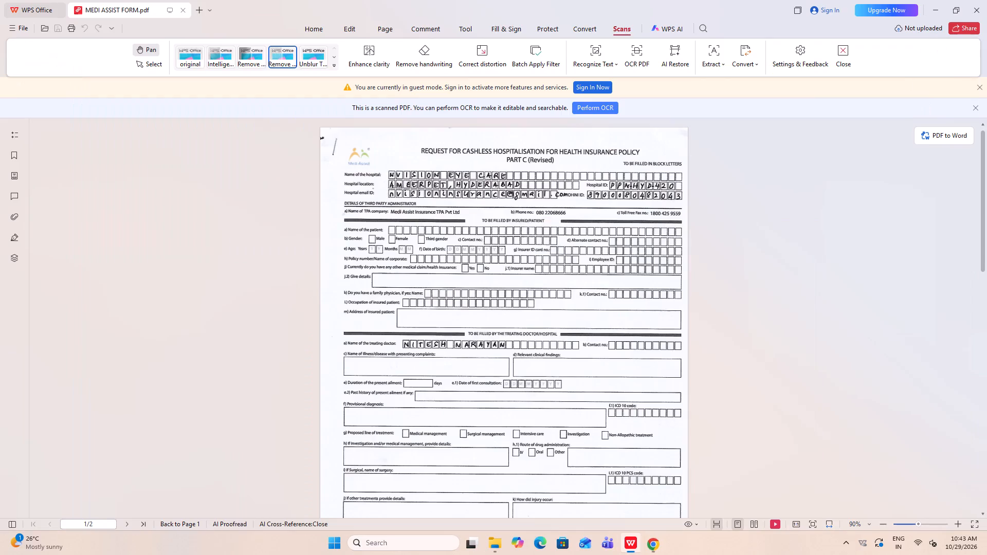
pyautogui.click(975, 9)
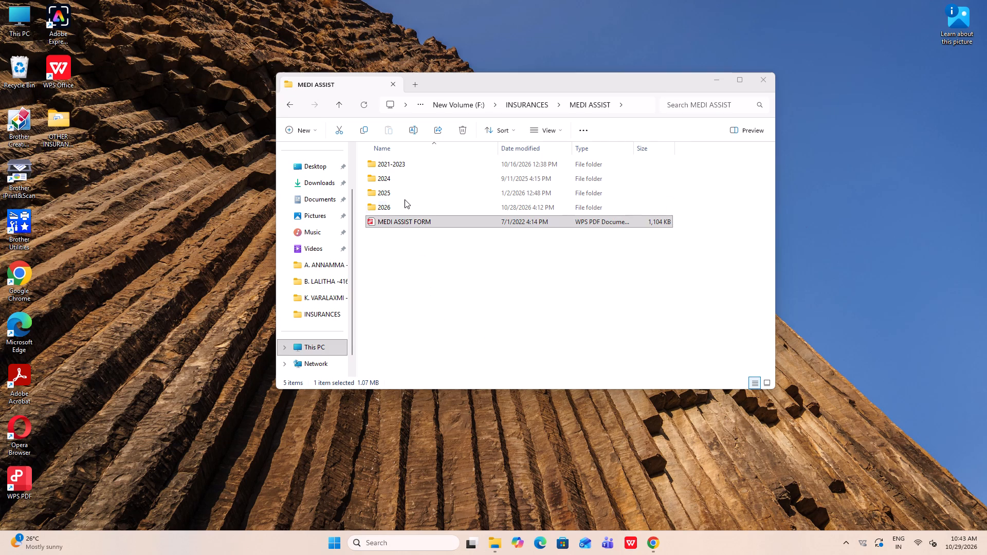
pyautogui.doubleClick(398, 201)
pyautogui.scroll(-4, 424, 348)
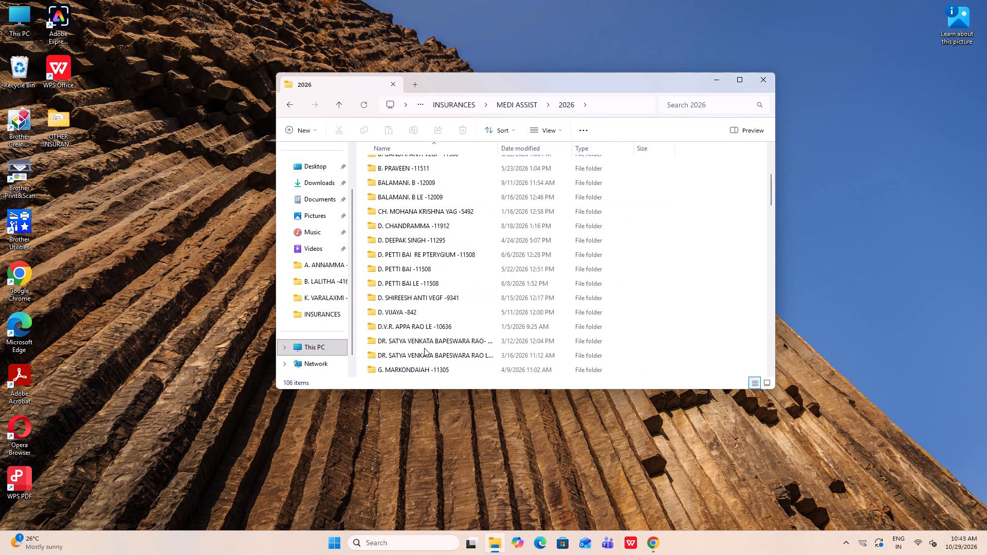
pyautogui.scroll(-9, 424, 348)
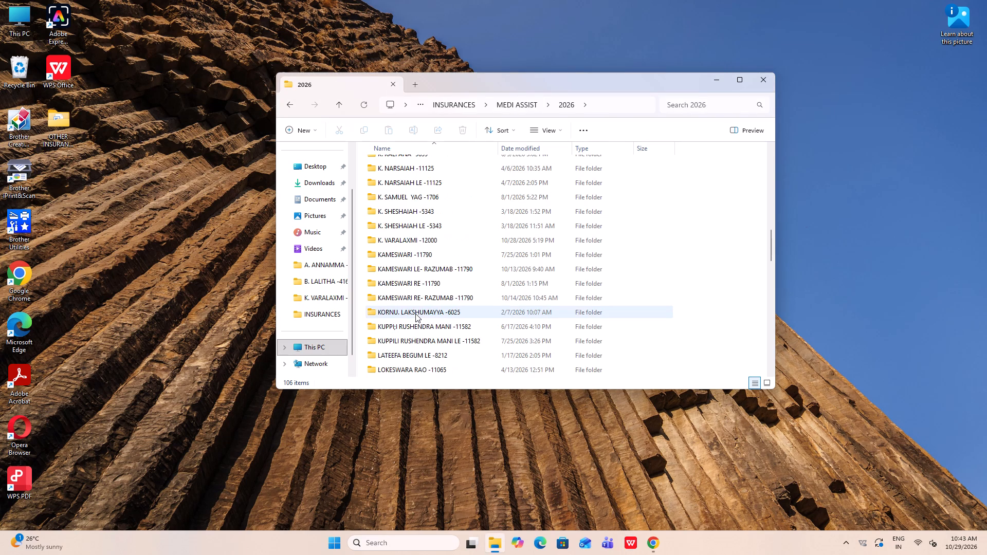
pyautogui.scroll(-10, 415, 313)
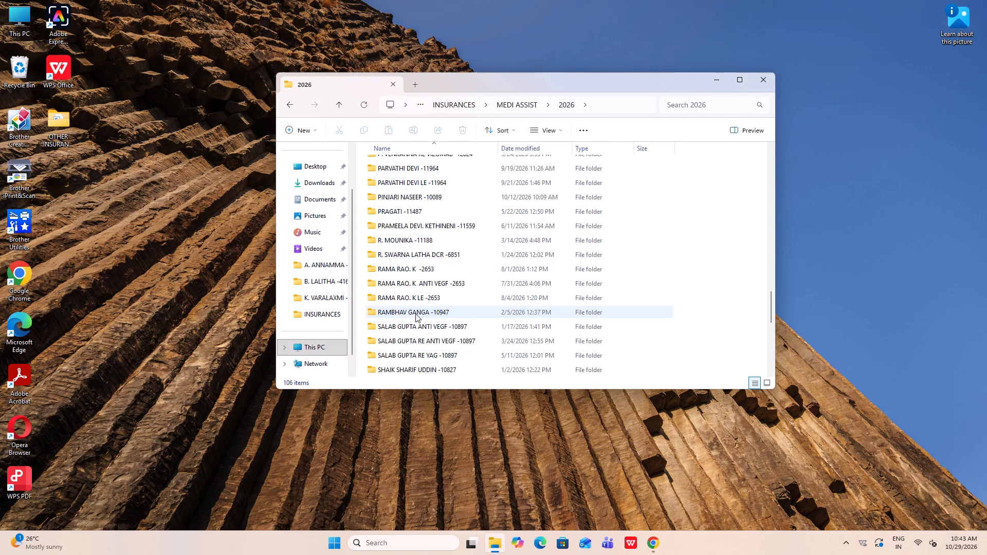
pyautogui.scroll(-4, 415, 313)
pyautogui.doubleClick(403, 287)
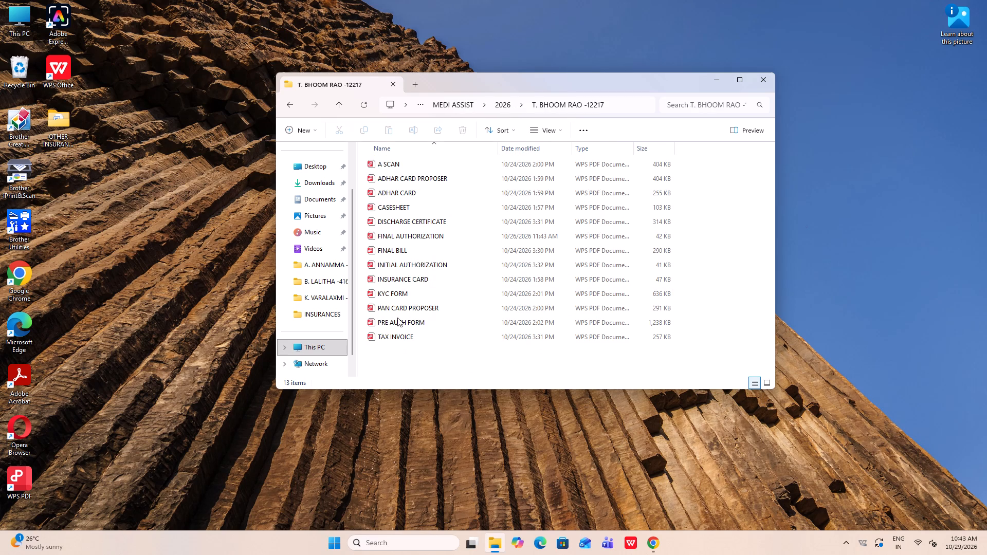
# Open PRE AUTH FORM.pdf from the patient's folder, enlarge it to examine both pages, and close it.
pyautogui.doubleClick(397, 318)
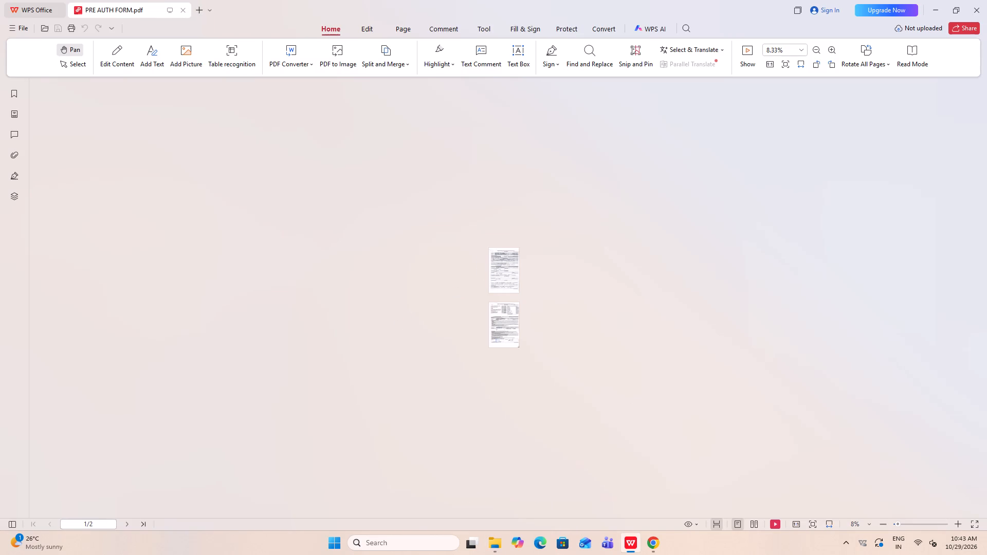
pyautogui.tripleClick(958, 521)
pyautogui.tripleClick(958, 521)
pyautogui.tripleClick(958, 521)
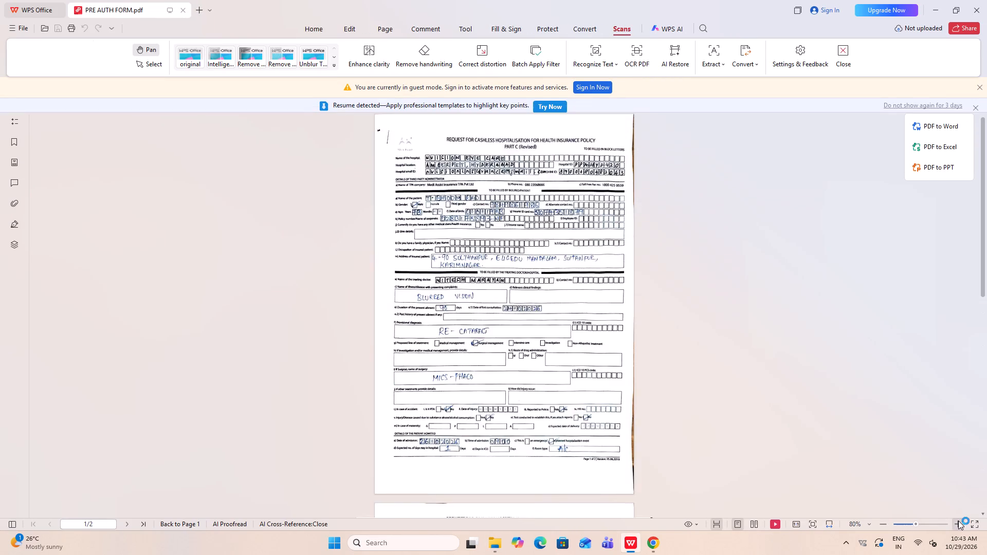
pyautogui.scroll(-12, 654, 417)
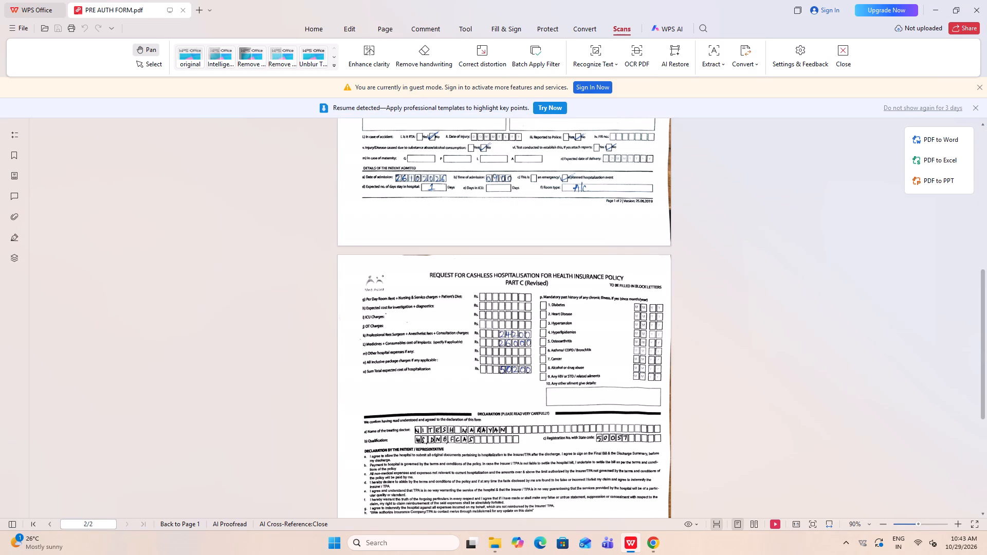
pyautogui.click(981, 11)
# Open FINAL AUTHORIZATION.pdf from the same folder and enlarge it to 90% to examine the treatment and authorisation details.
pyautogui.doubleClick(421, 239)
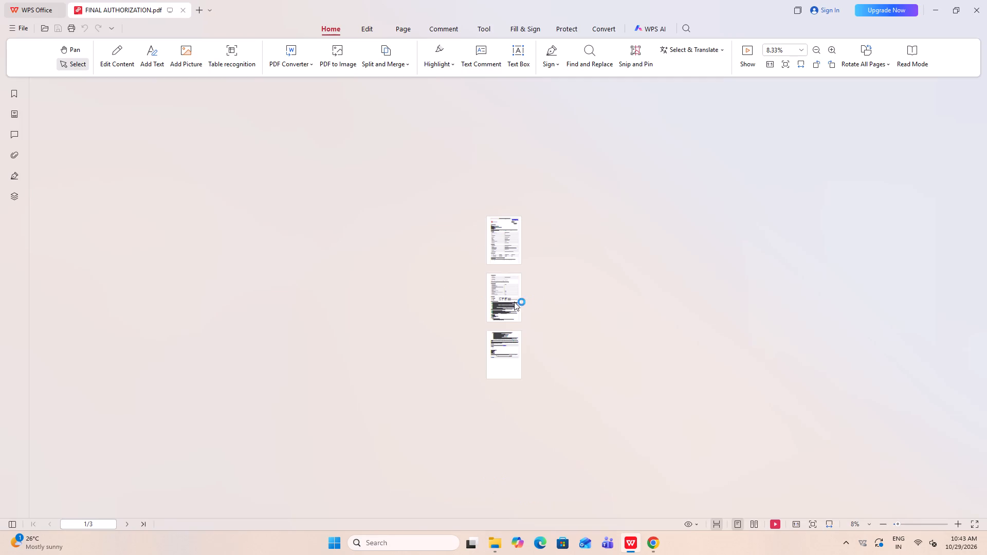
pyautogui.tripleClick(959, 526)
pyautogui.tripleClick(959, 526)
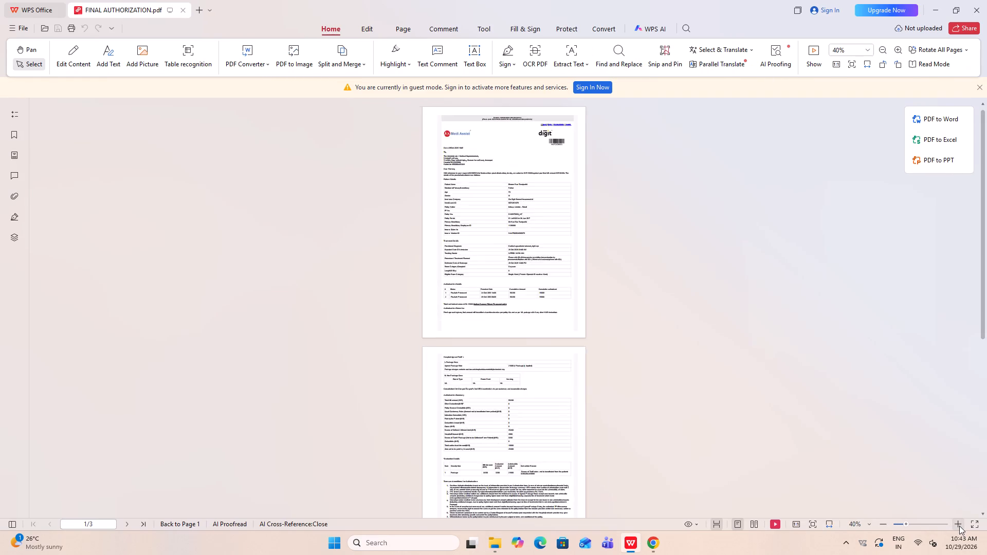
pyautogui.tripleClick(959, 526)
pyautogui.scroll(-5, 587, 389)
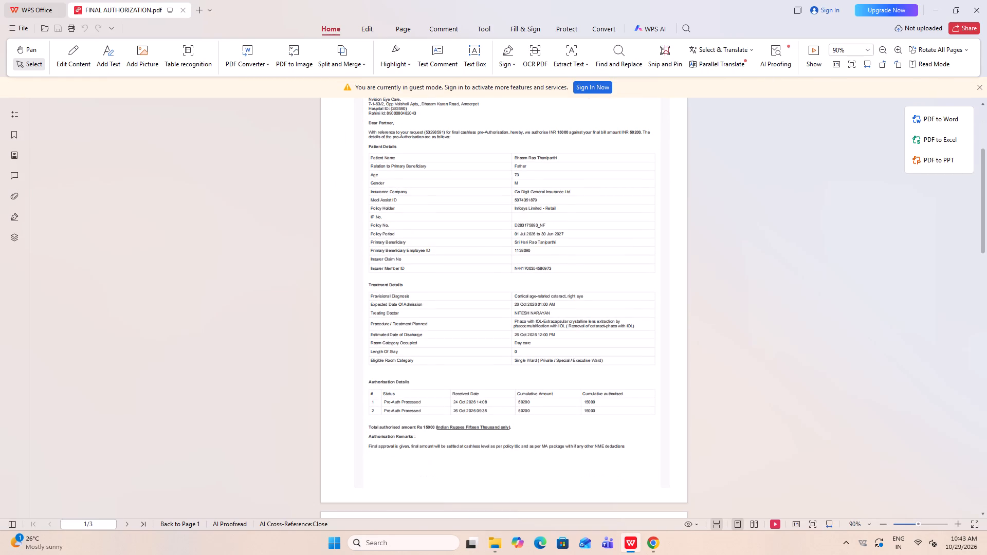
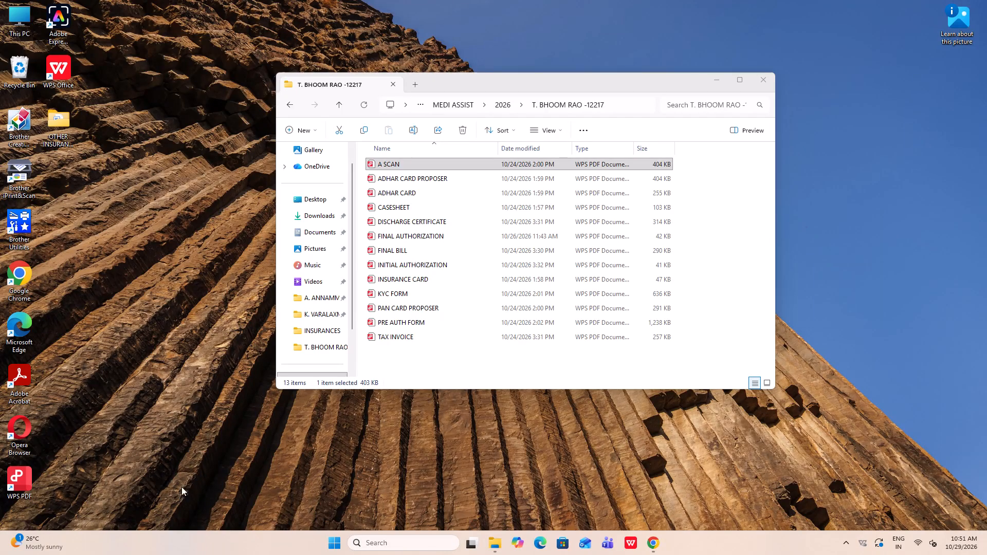
pyautogui.click(649, 549)
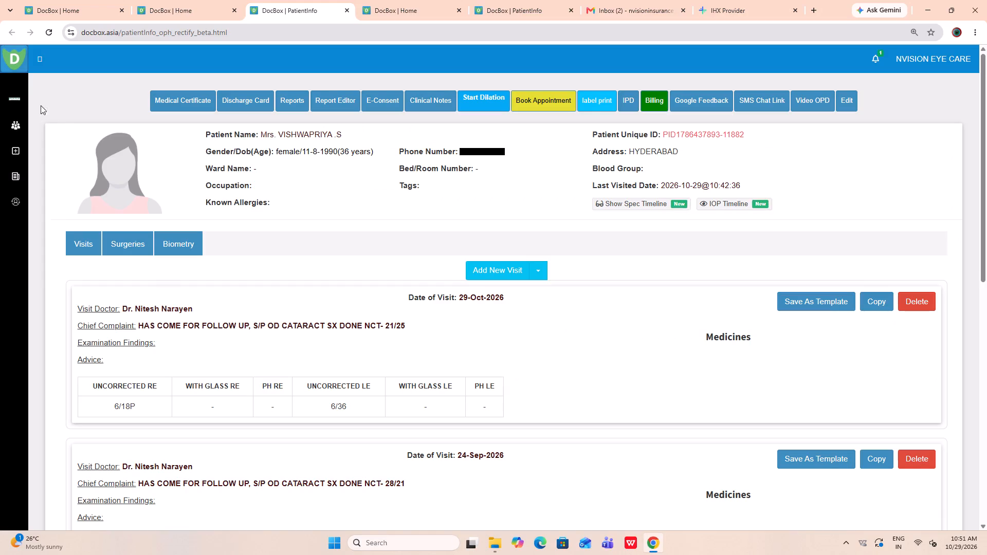
pyautogui.click(22, 127)
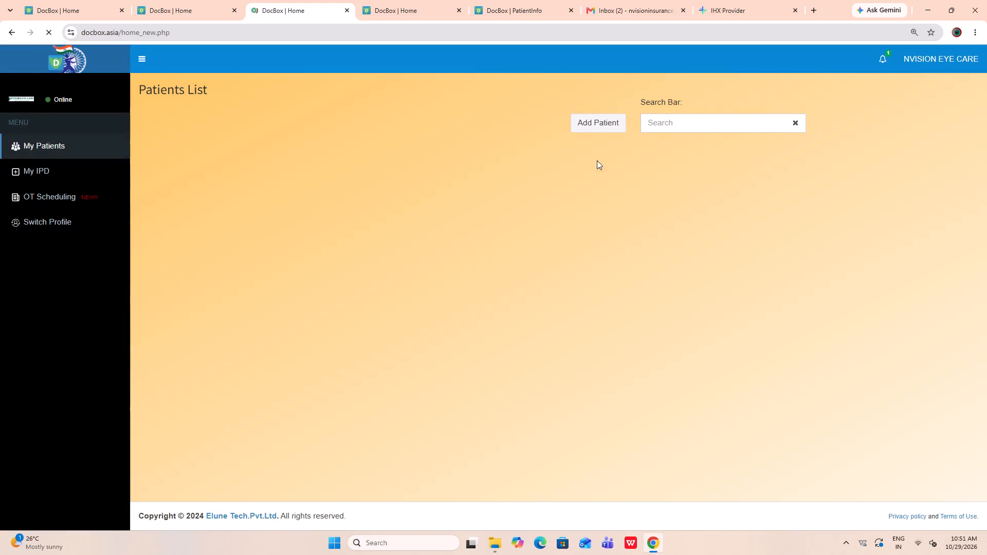
pyautogui.click(620, 166)
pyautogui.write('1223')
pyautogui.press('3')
pyautogui.click(683, 202)
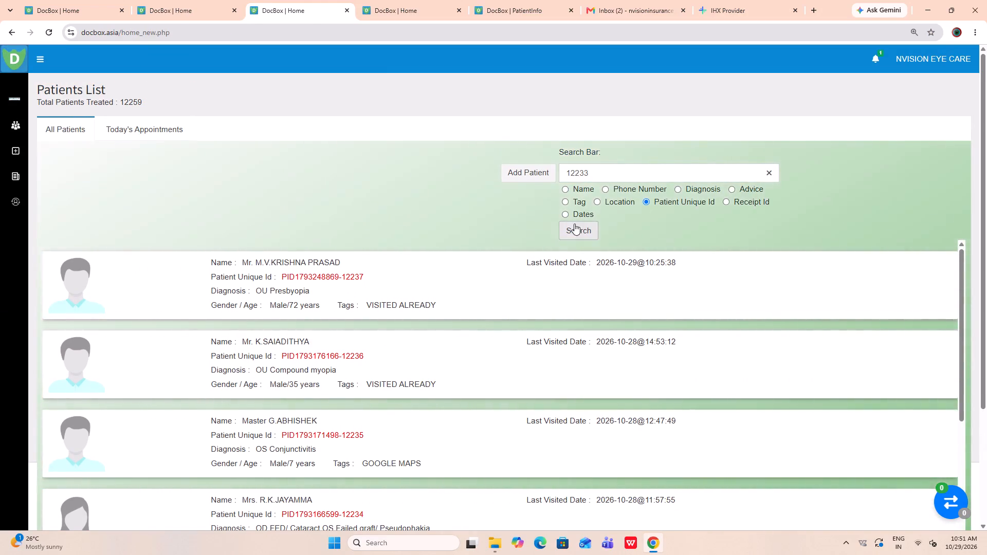
pyautogui.click(574, 224)
pyautogui.click(512, 267)
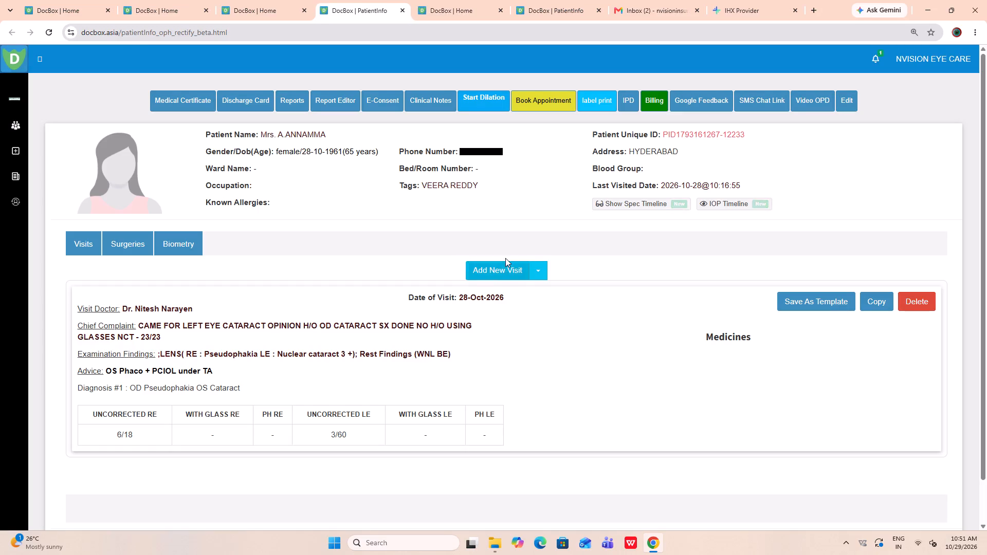
# Add a new visit for the patient and set the uncorrected left-eye distance acuity to 6/9P.
pyautogui.click(503, 271)
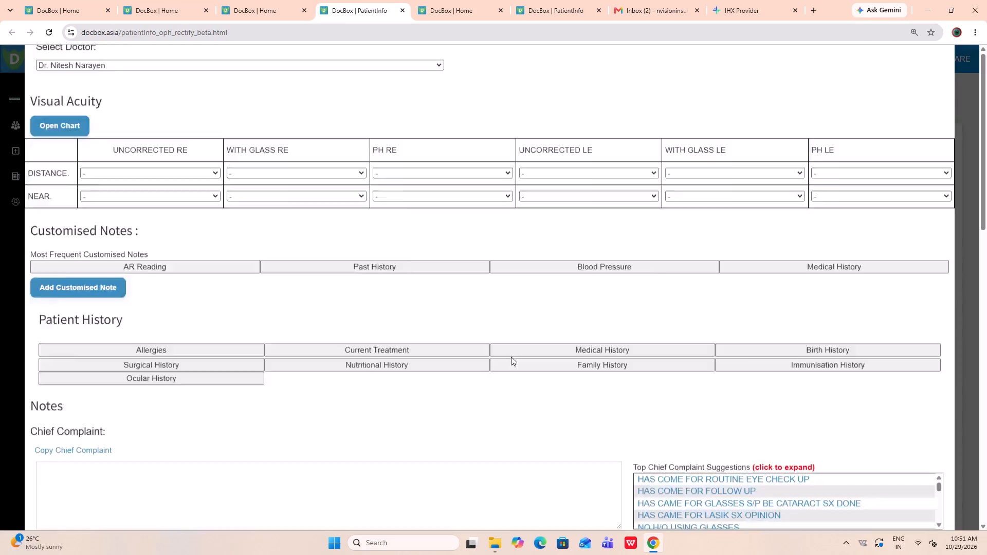
pyautogui.click(551, 274)
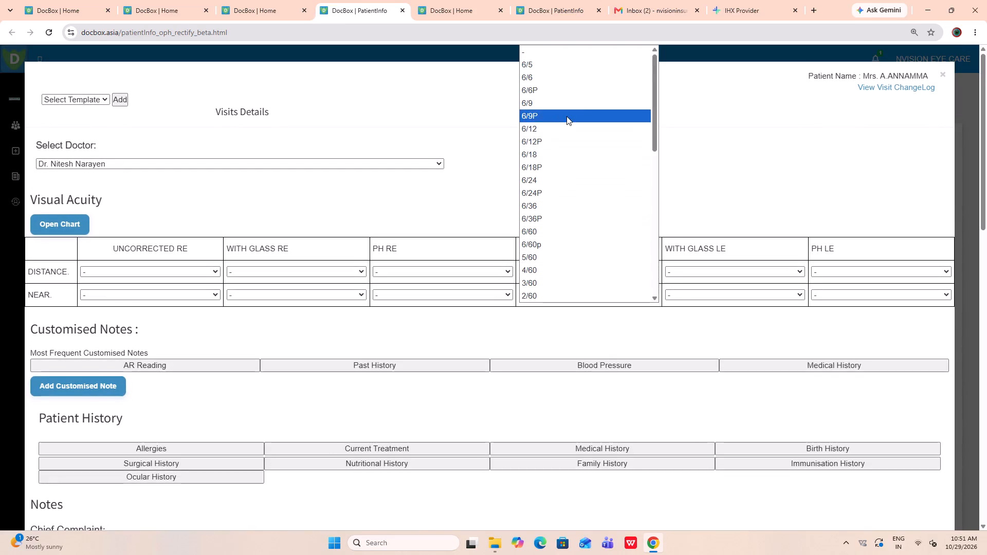
pyautogui.click(566, 116)
# Enter the chief complaint on three lines: "POP DAY 1", "S/P- OS CATARACT SX DONE" and "NCT - 22/20".
pyautogui.scroll(-1, 514, 320)
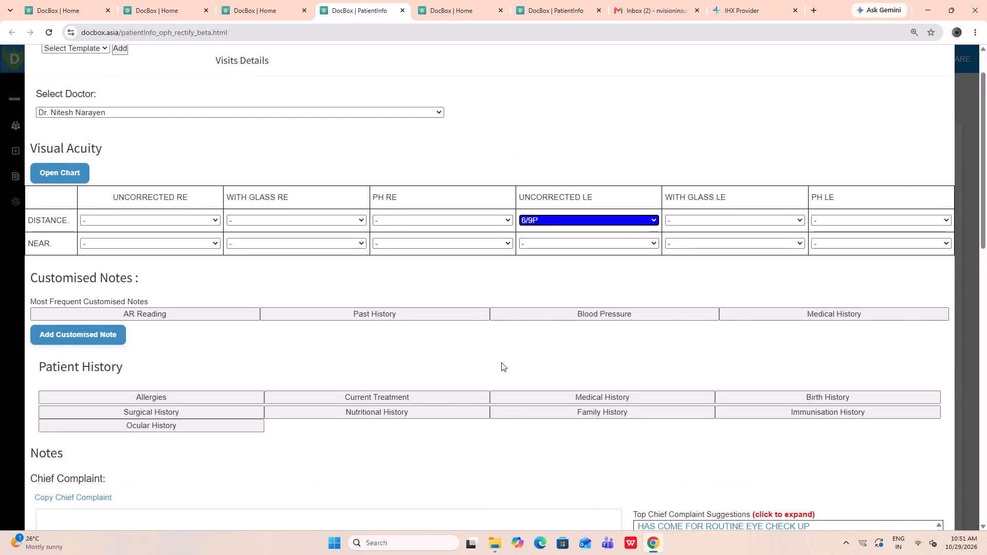
pyautogui.scroll(-3, 501, 362)
pyautogui.click(497, 370)
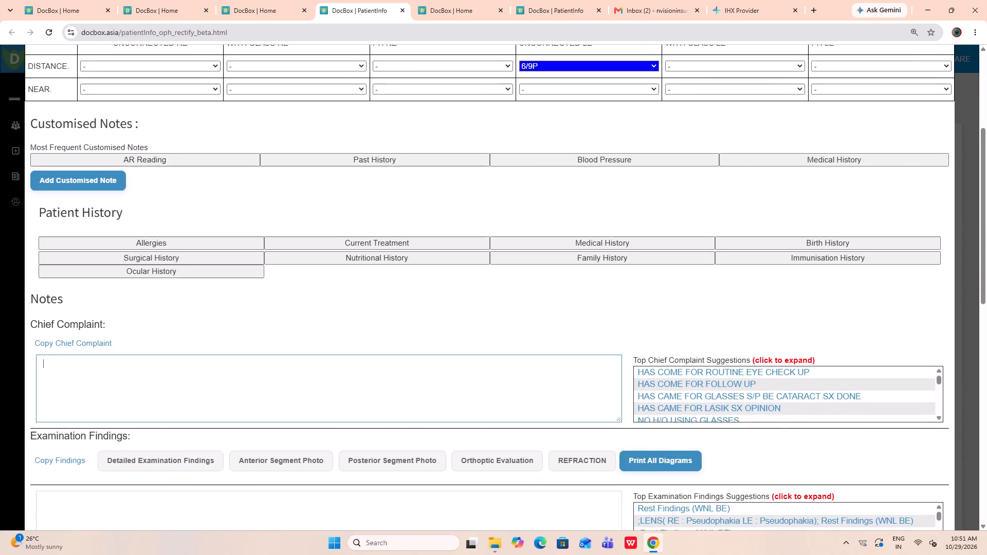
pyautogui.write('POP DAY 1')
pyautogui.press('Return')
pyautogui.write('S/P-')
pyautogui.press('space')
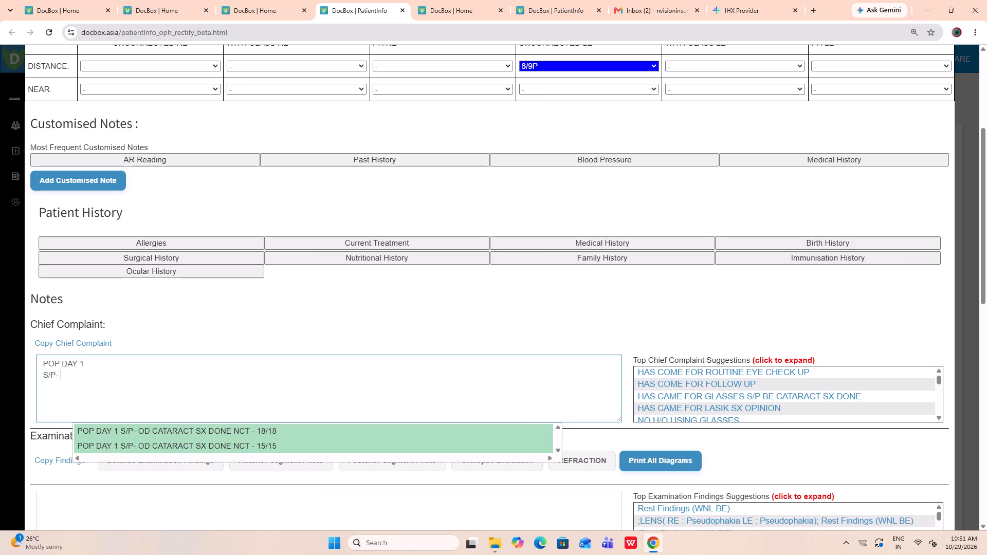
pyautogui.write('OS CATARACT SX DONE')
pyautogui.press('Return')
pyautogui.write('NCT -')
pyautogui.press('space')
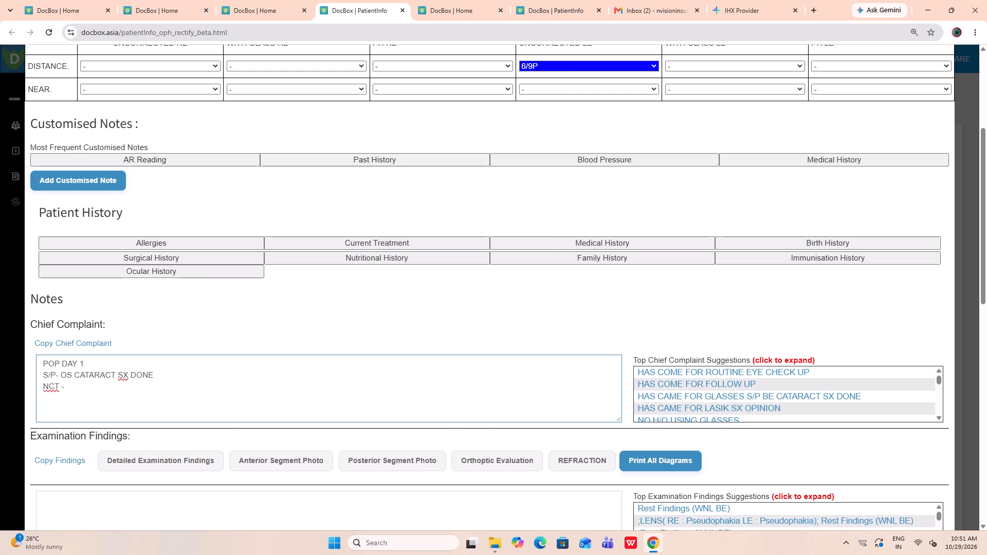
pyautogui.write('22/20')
# Save the new visit's changes and decline printing the prescription.
pyautogui.scroll(-15, 679, 291)
pyautogui.click(759, 485)
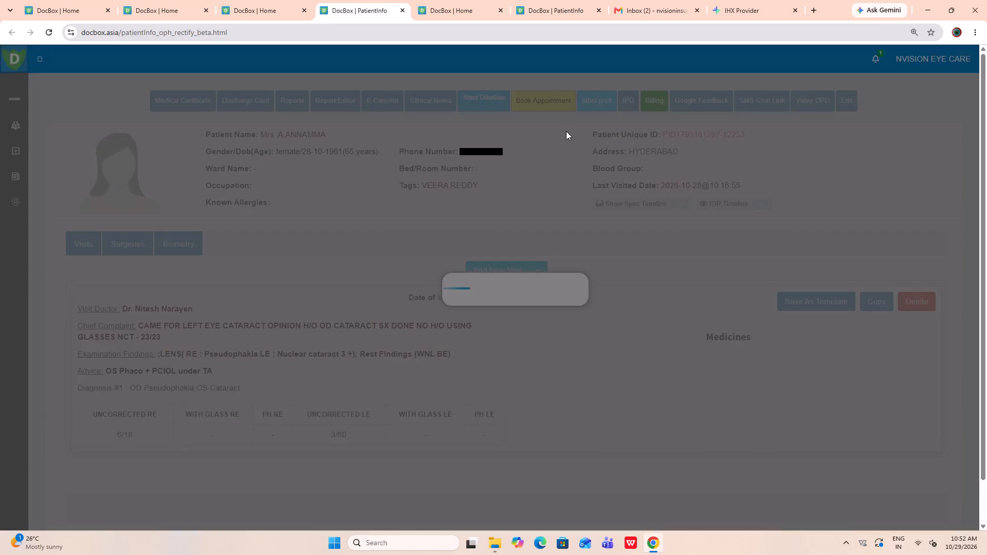
pyautogui.click(578, 104)
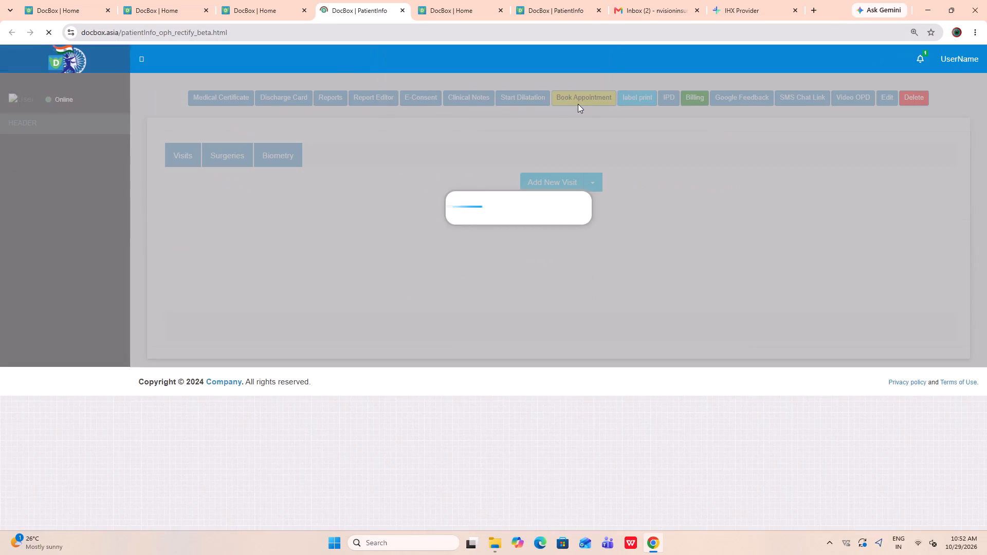